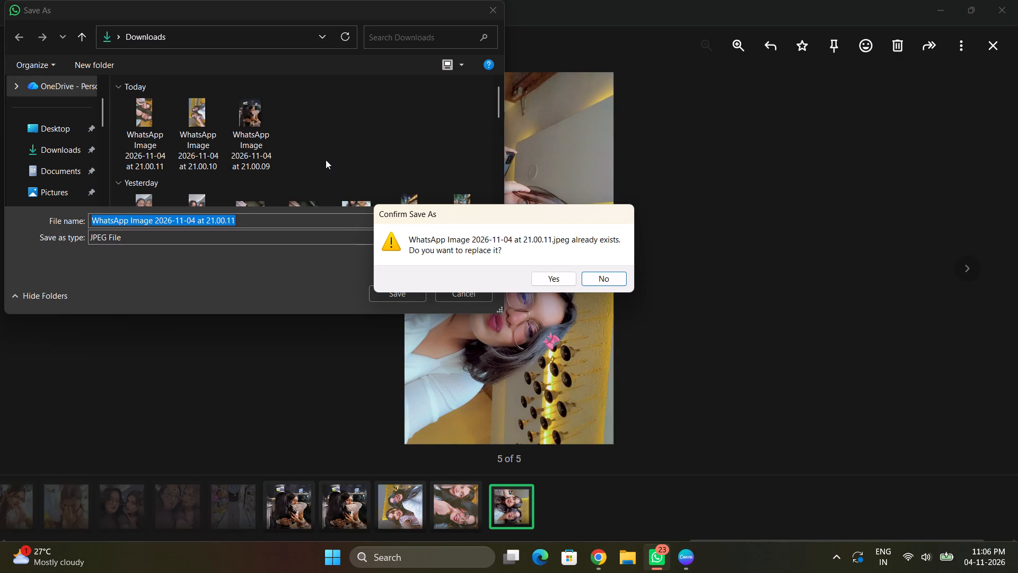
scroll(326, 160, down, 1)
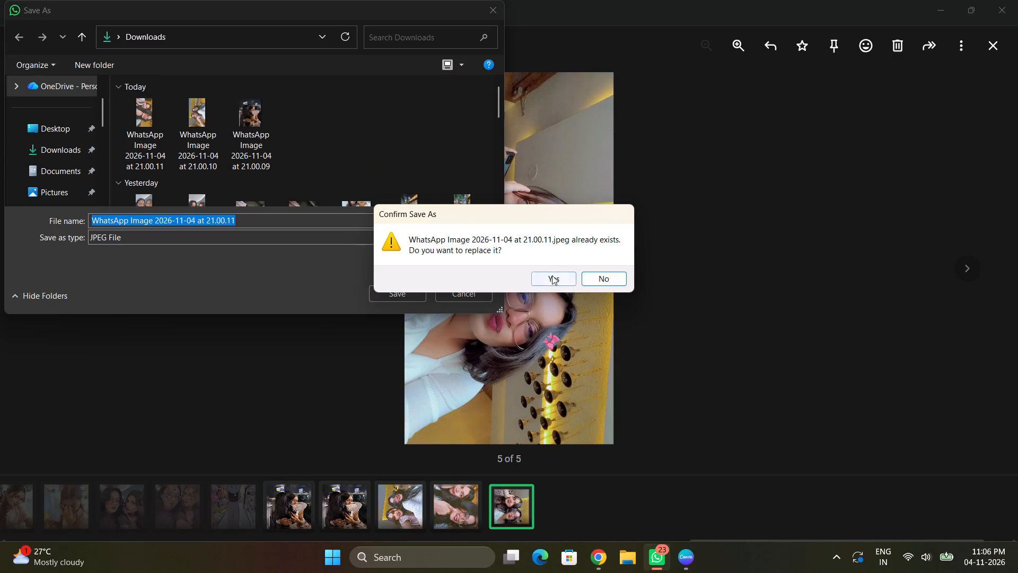
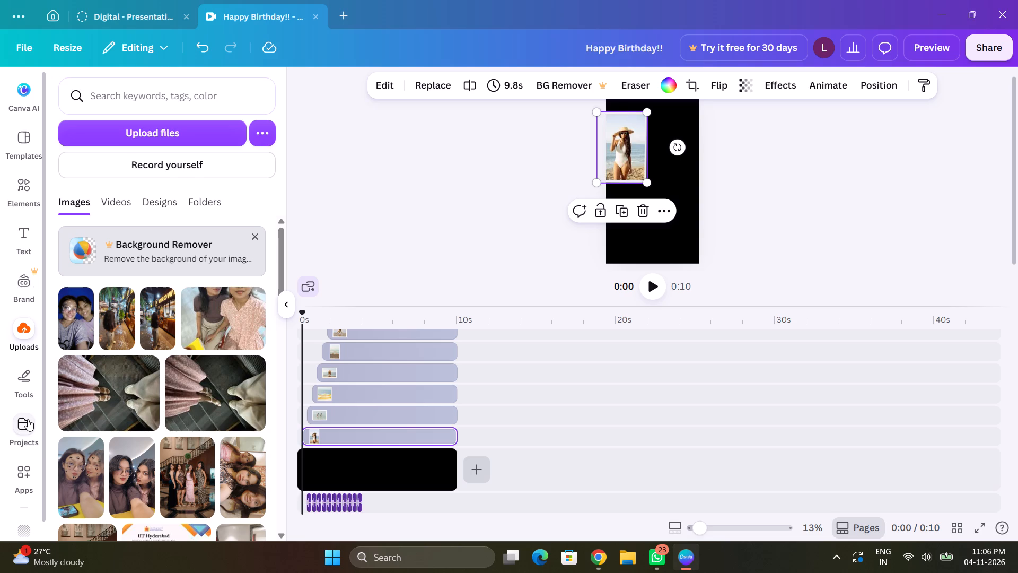
Upload the three WhatsApp images dated 2026-11-04 (21.00.09, 21.00.10 and 21.00.11) from the Downloads folder to the design's uploads.
click(165, 134)
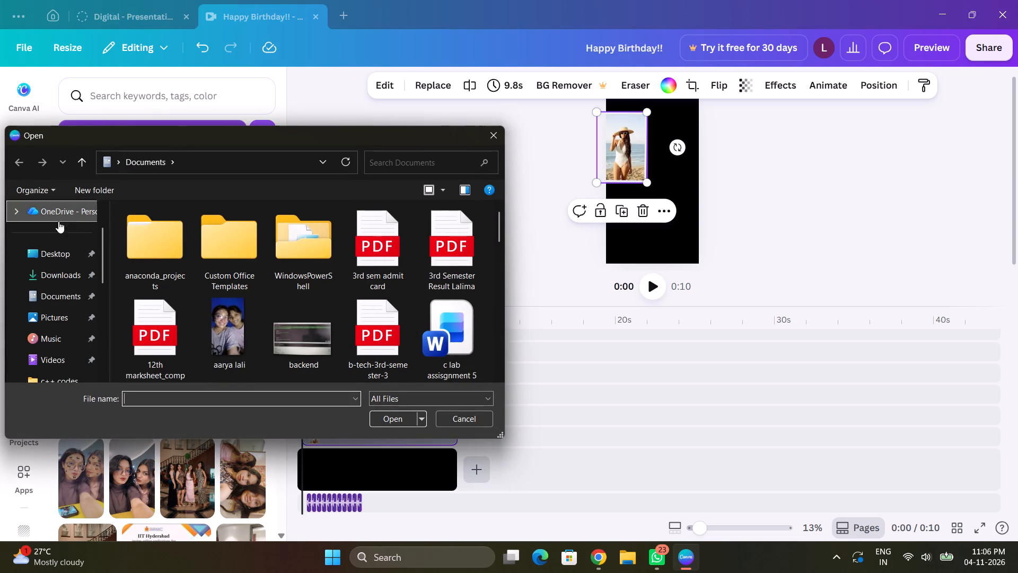
click(75, 277)
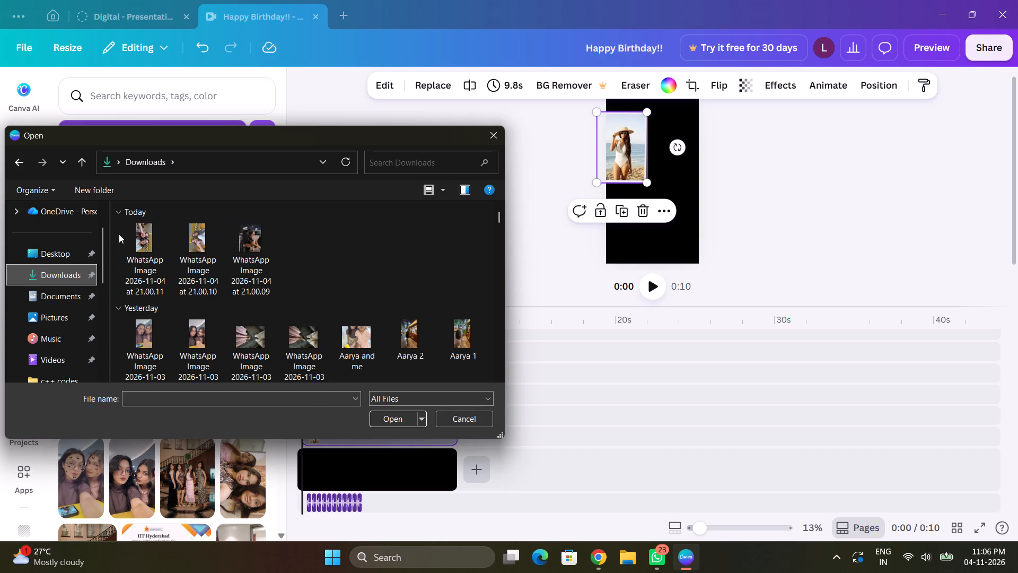
drag(119, 234, 250, 247)
click(393, 415)
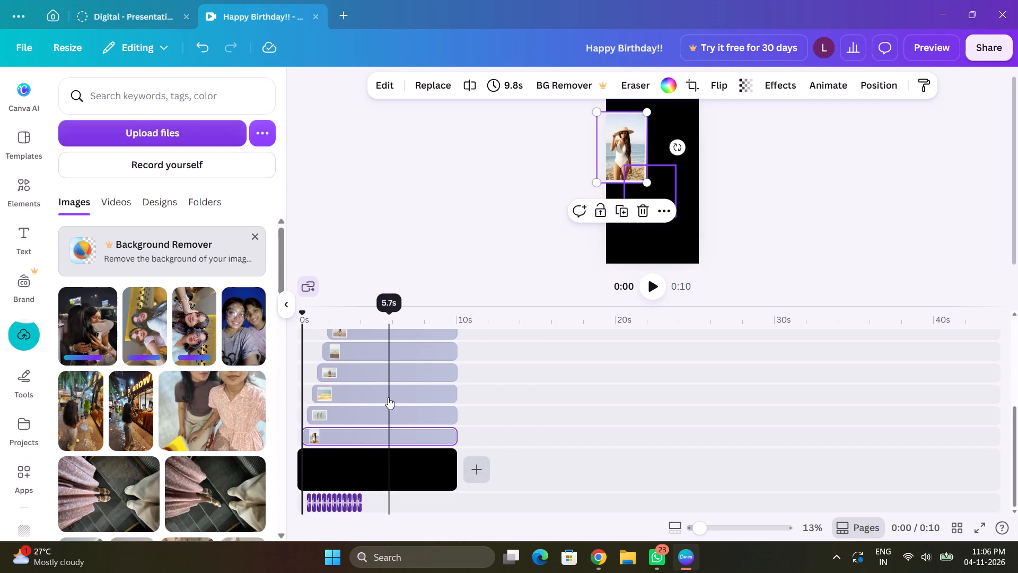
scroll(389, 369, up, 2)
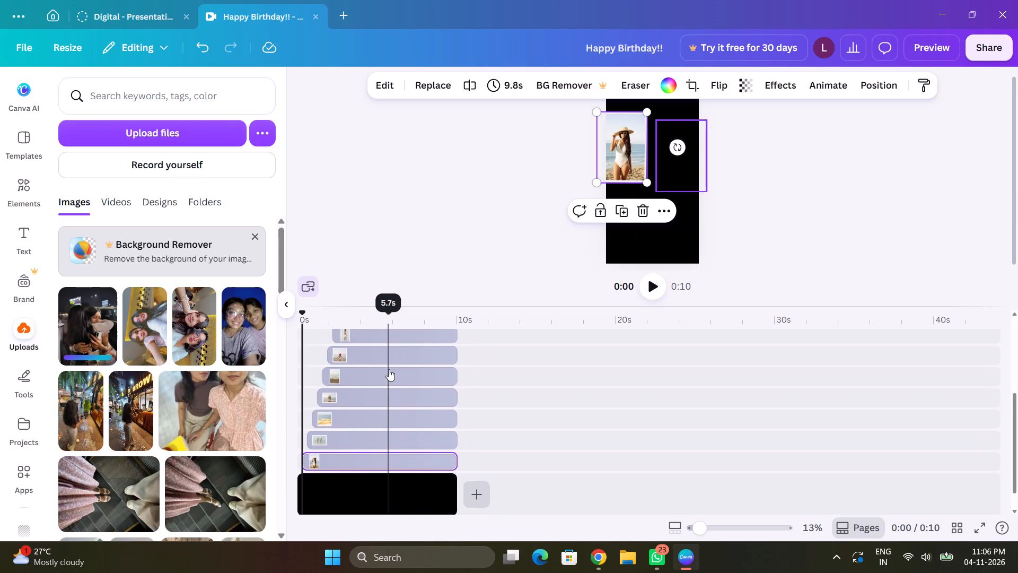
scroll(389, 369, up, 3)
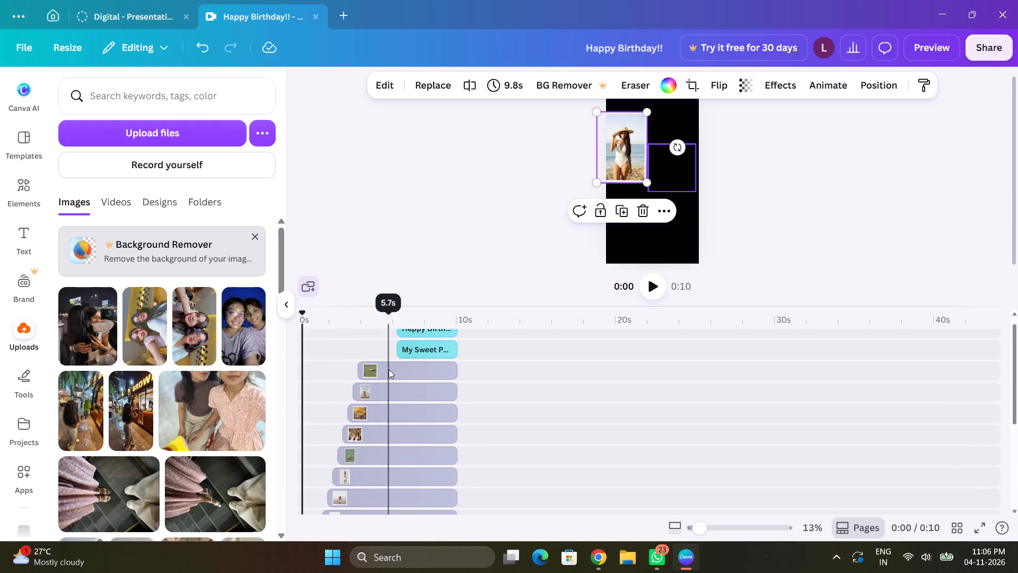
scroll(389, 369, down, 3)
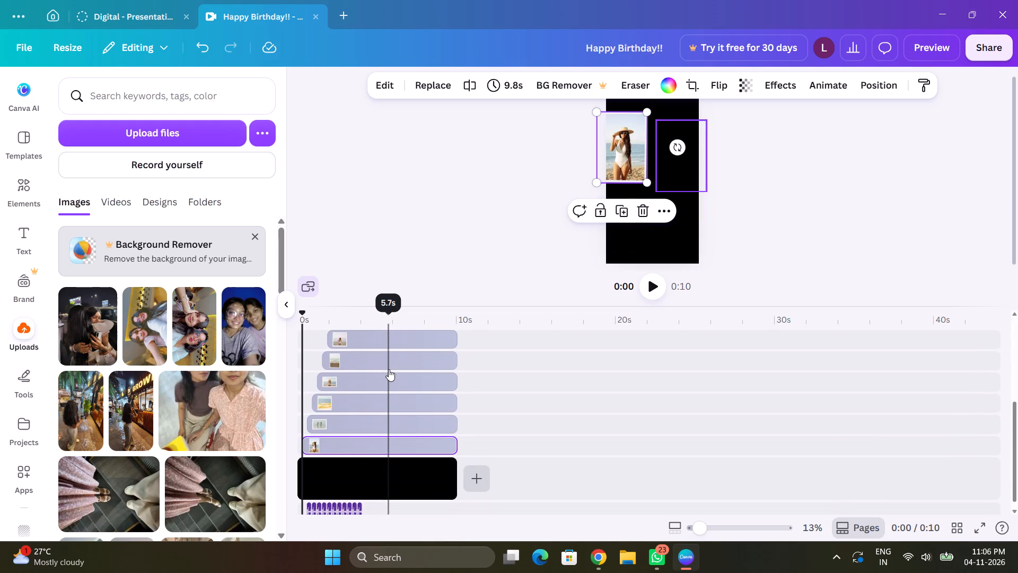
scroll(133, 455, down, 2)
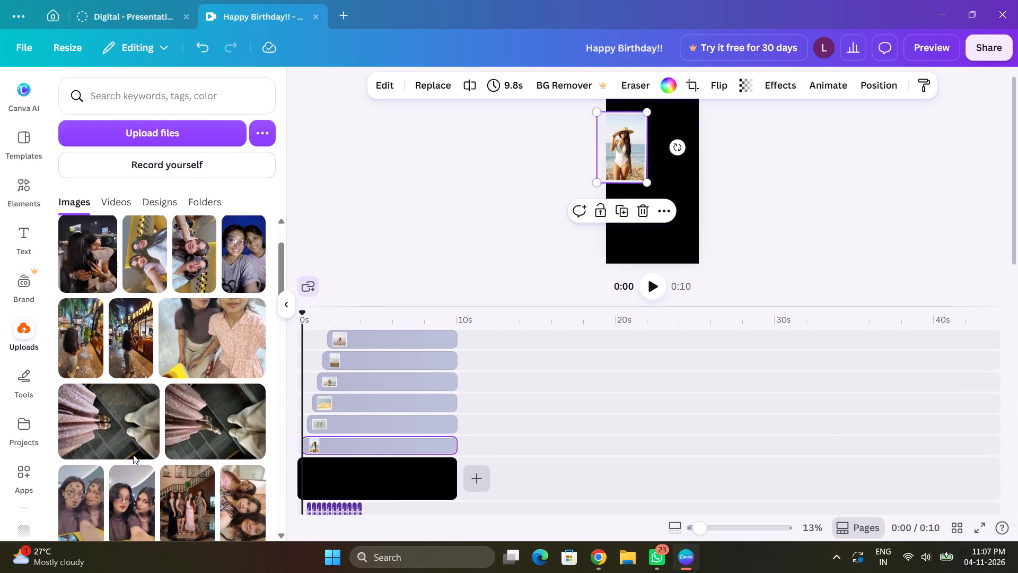
Look through the uploaded images to check which photos are available for the birthday video.
scroll(133, 455, down, 7)
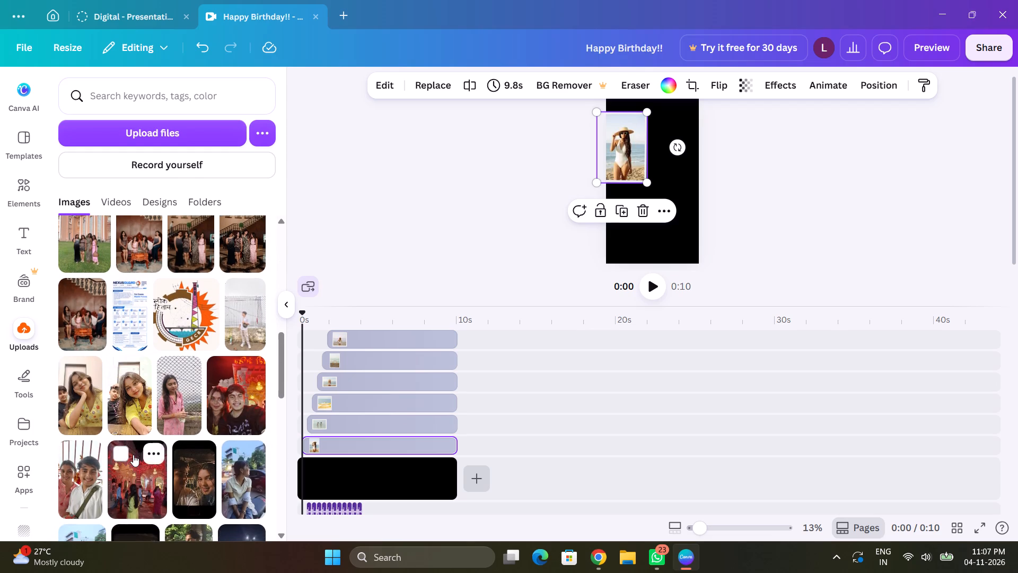
scroll(133, 455, up, 8)
scroll(133, 455, down, 5)
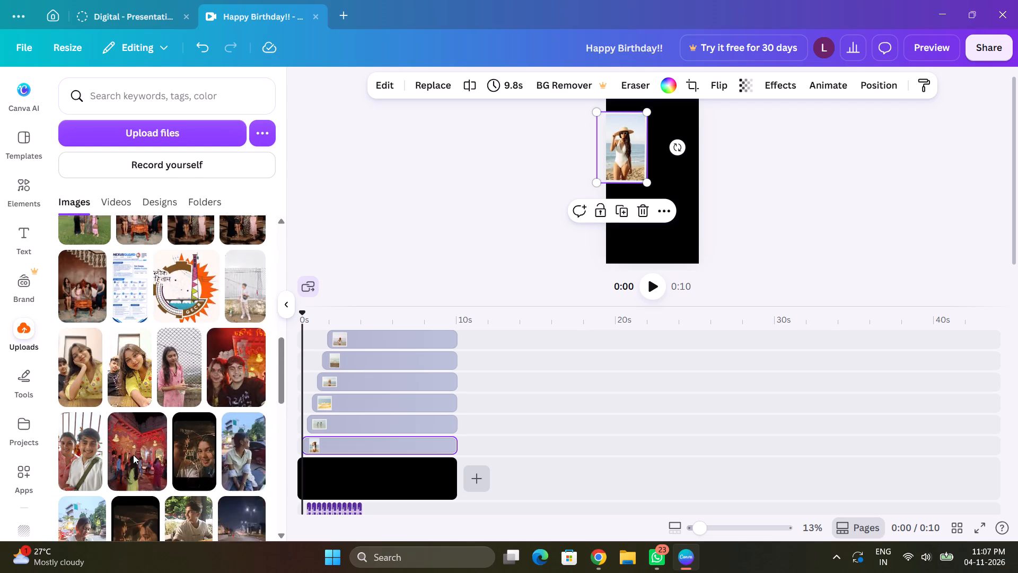
scroll(133, 455, down, 3)
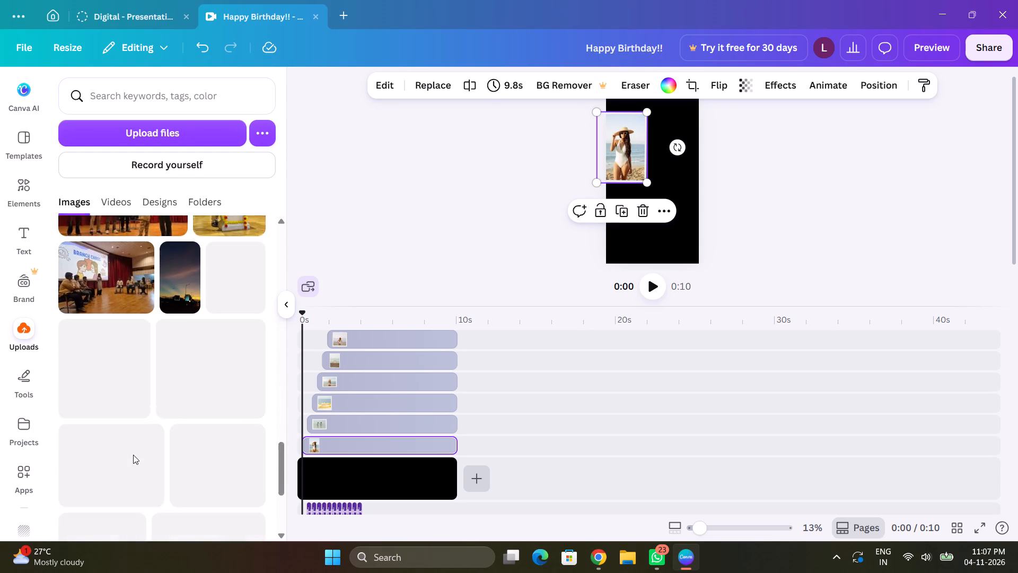
scroll(133, 455, down, 2)
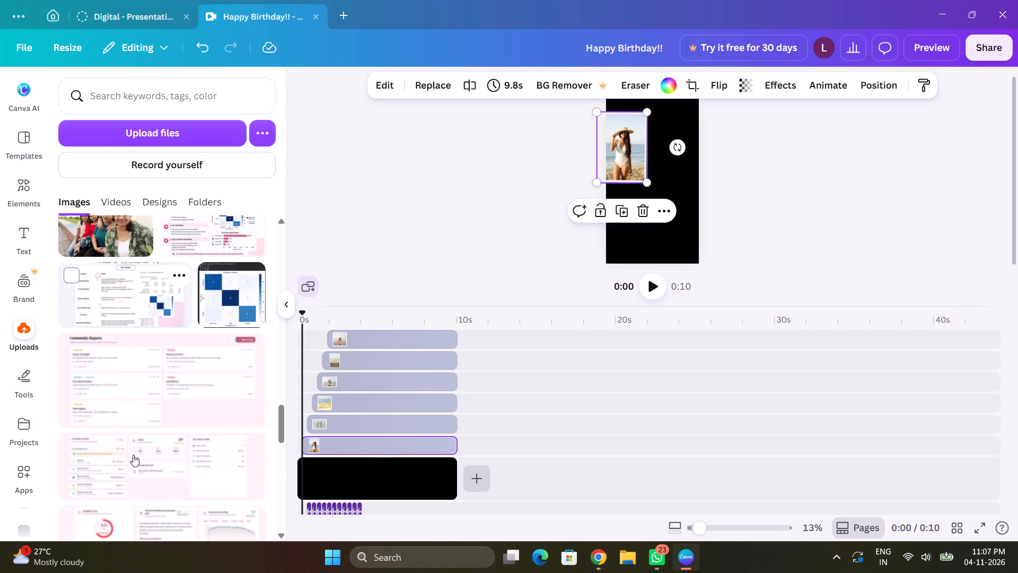
scroll(133, 455, down, 5)
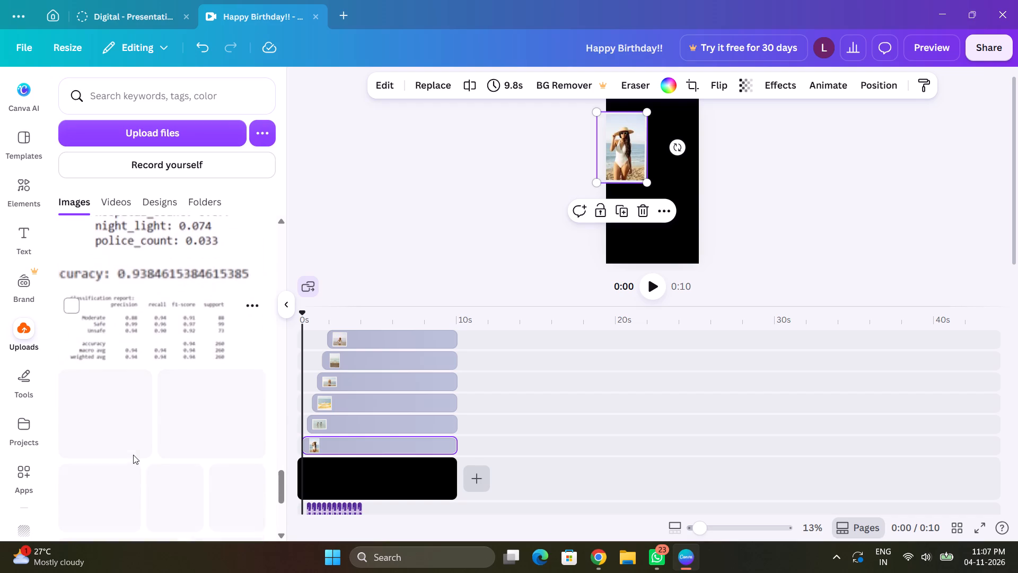
scroll(133, 455, down, 7)
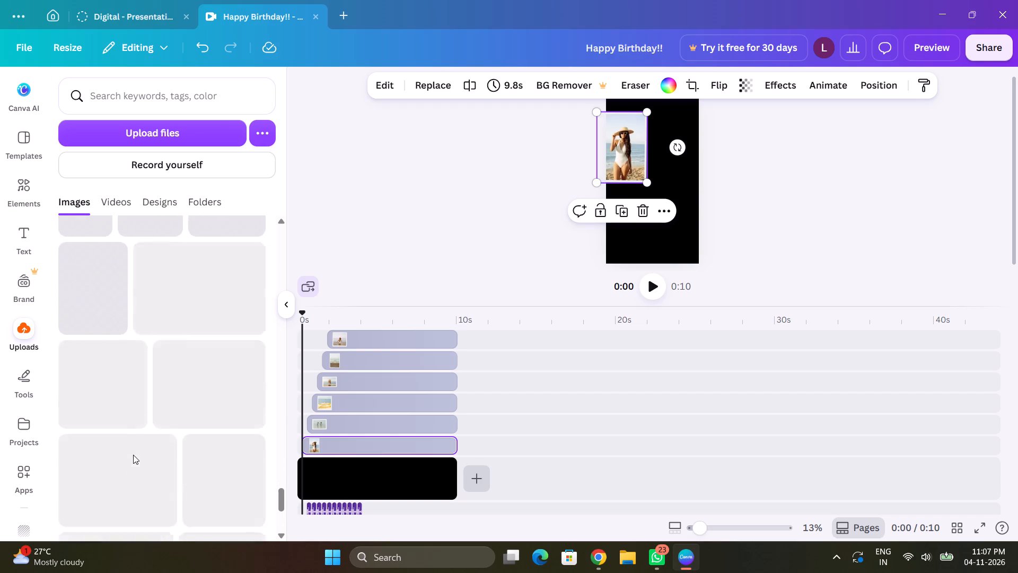
scroll(133, 455, up, 9)
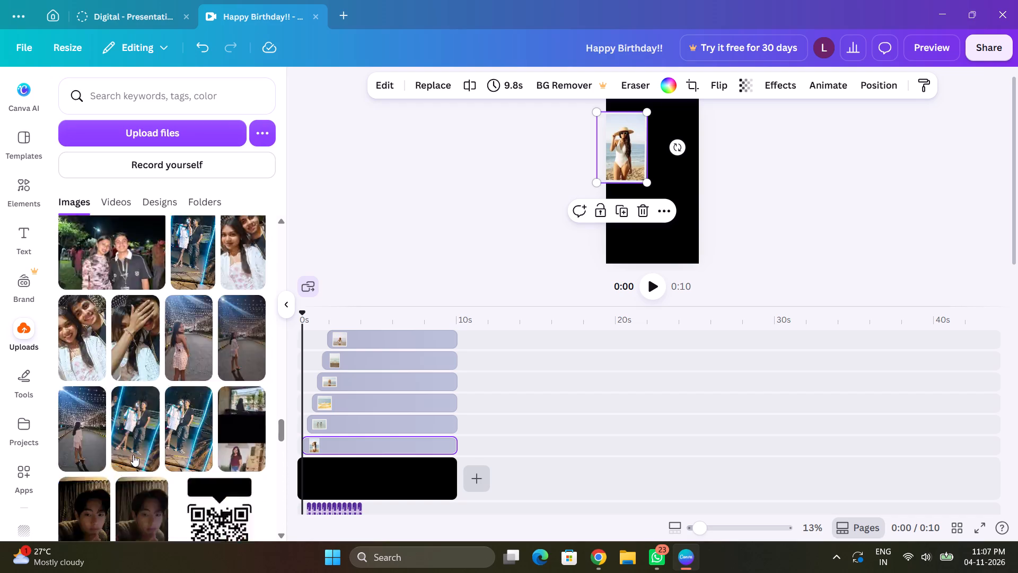
scroll(133, 455, up, 9)
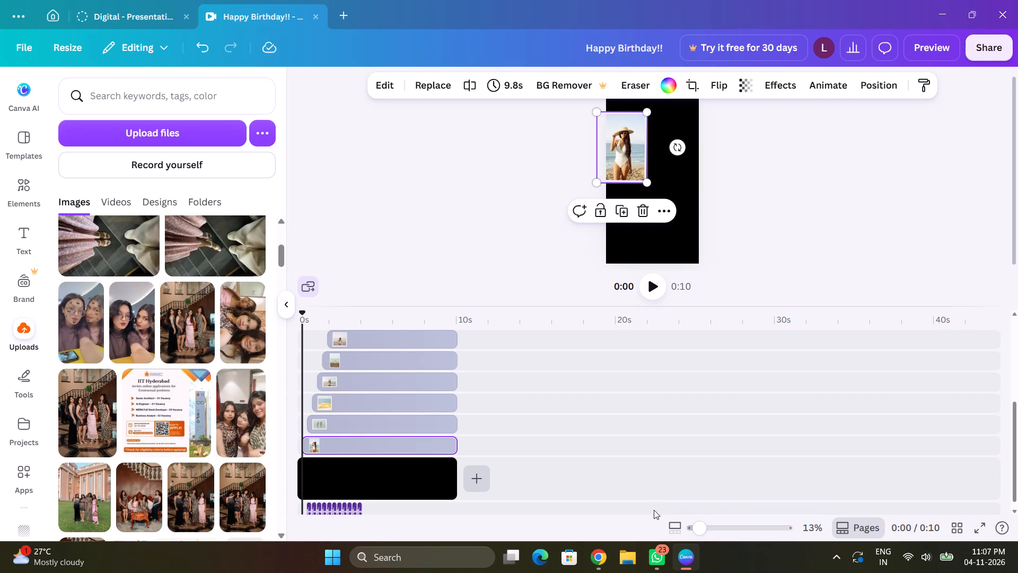
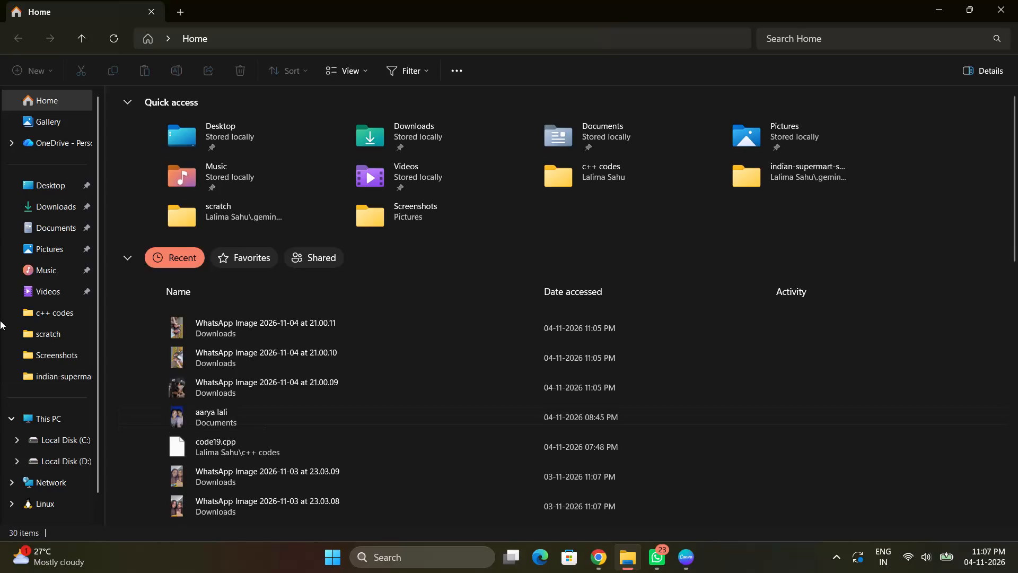
Open the Downloads folder in File Explorer and look through its files for more photos for the birthday video.
click(70, 206)
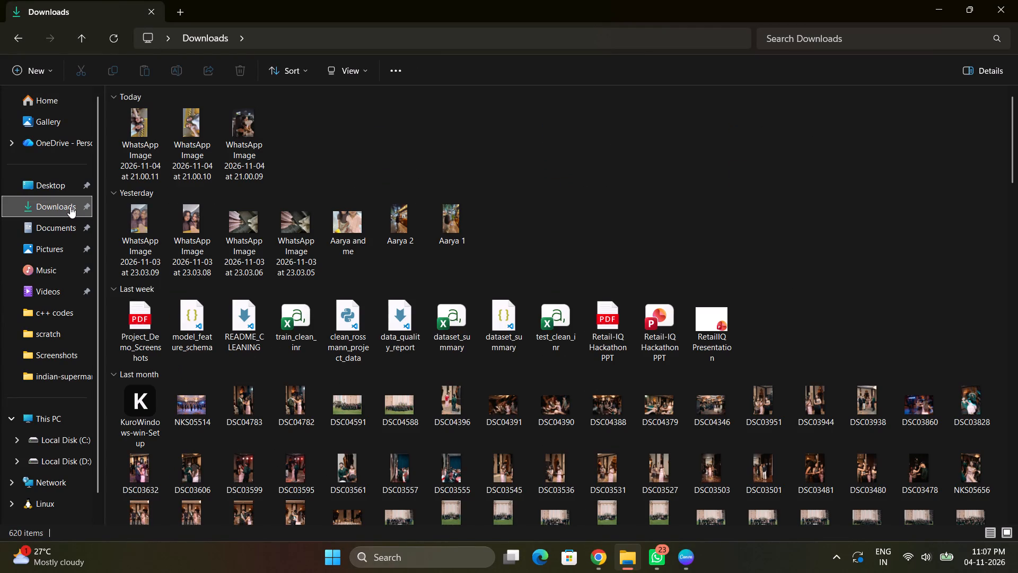
scroll(446, 301, down, 10)
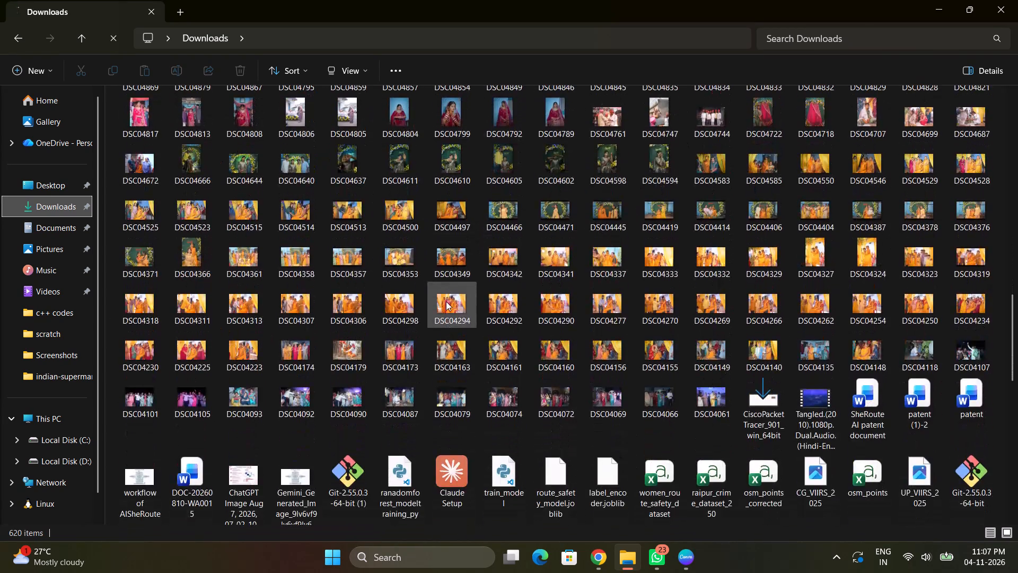
scroll(446, 301, down, 5)
scroll(446, 301, up, 9)
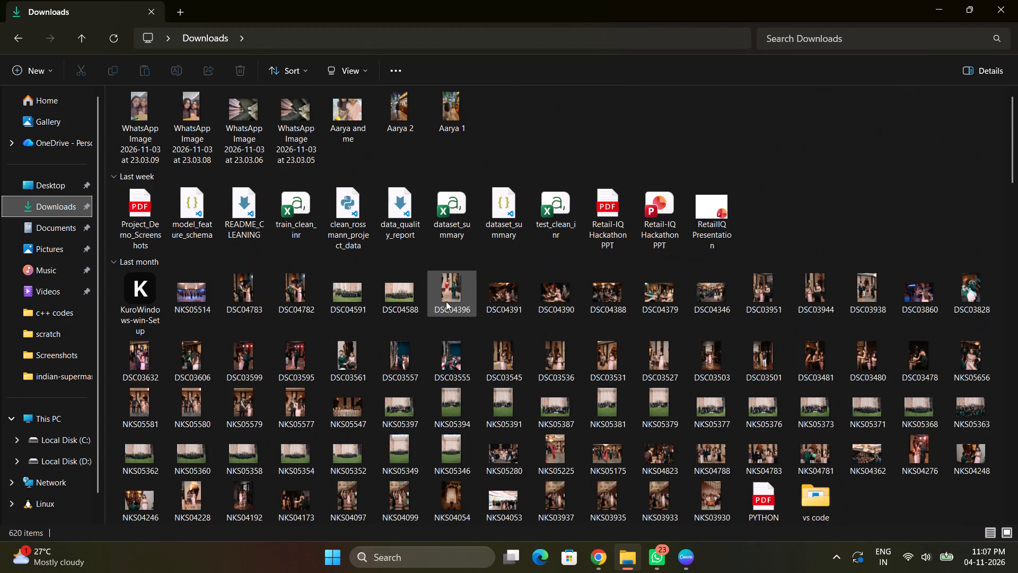
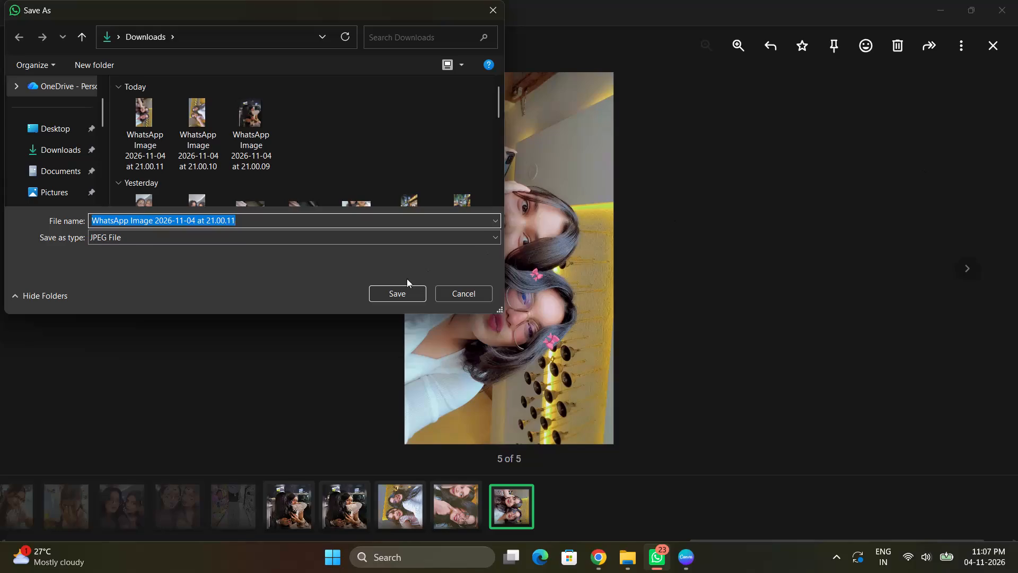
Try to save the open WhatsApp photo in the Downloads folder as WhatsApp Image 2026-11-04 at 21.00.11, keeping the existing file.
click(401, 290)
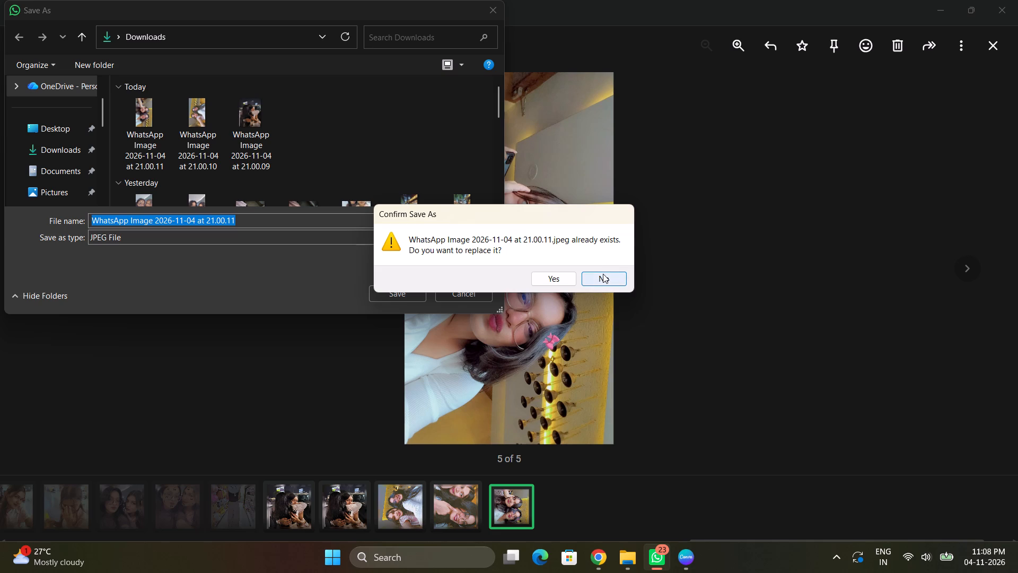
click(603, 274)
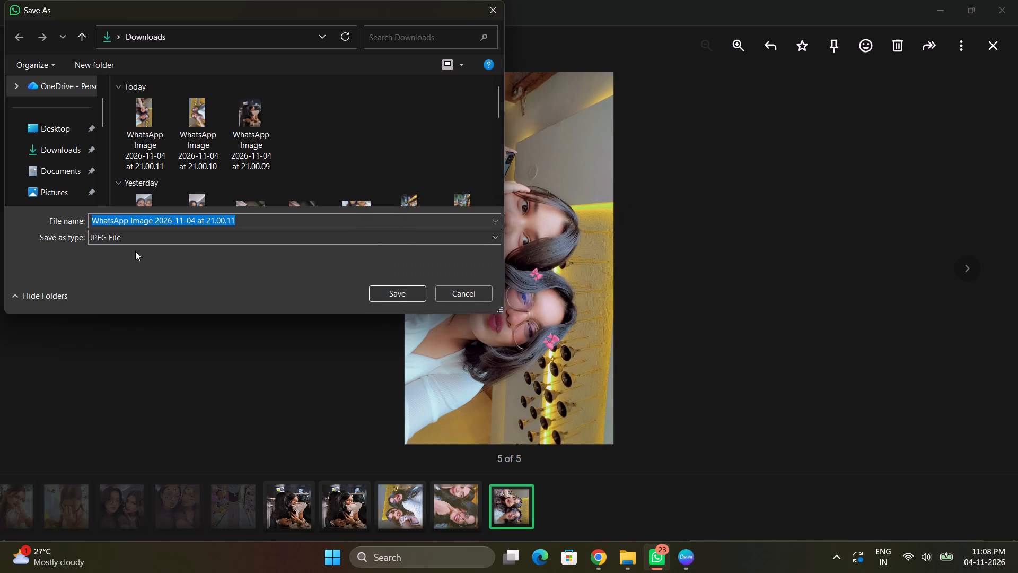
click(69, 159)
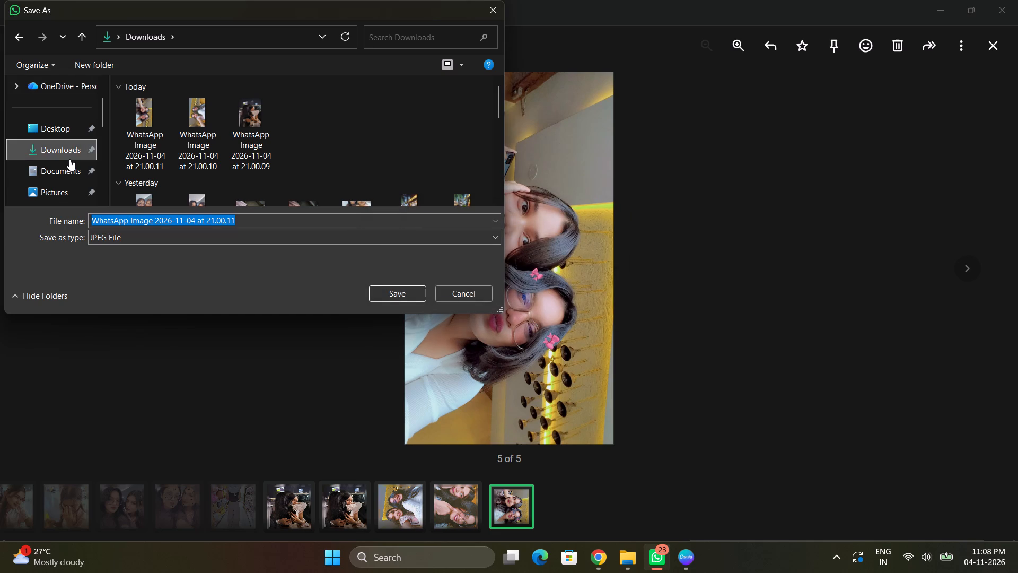
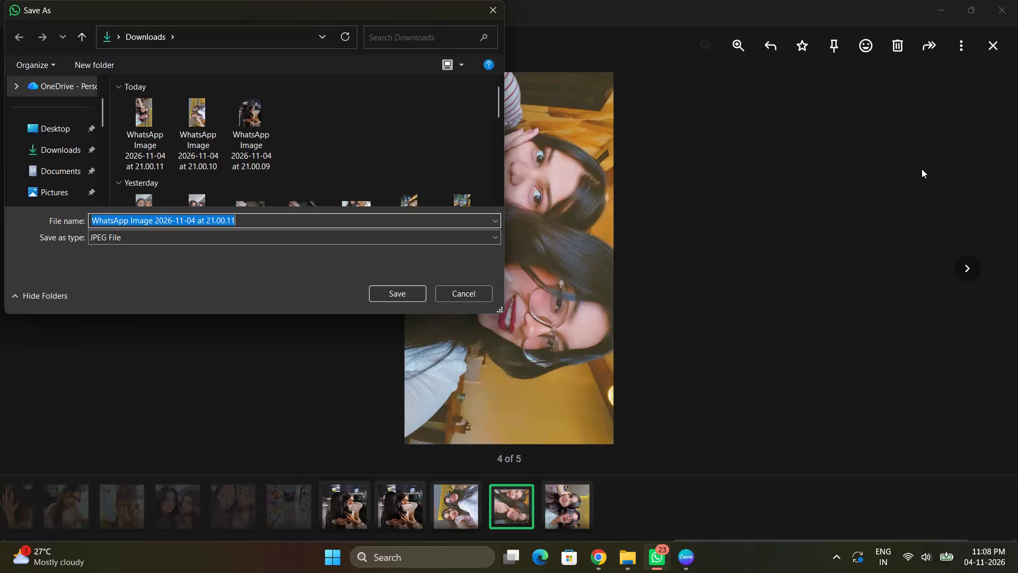
Save the open WhatsApp photo in the Downloads folder under the file name WhatsApp Image 2026-11-04 at 21.00.12.
click(241, 221)
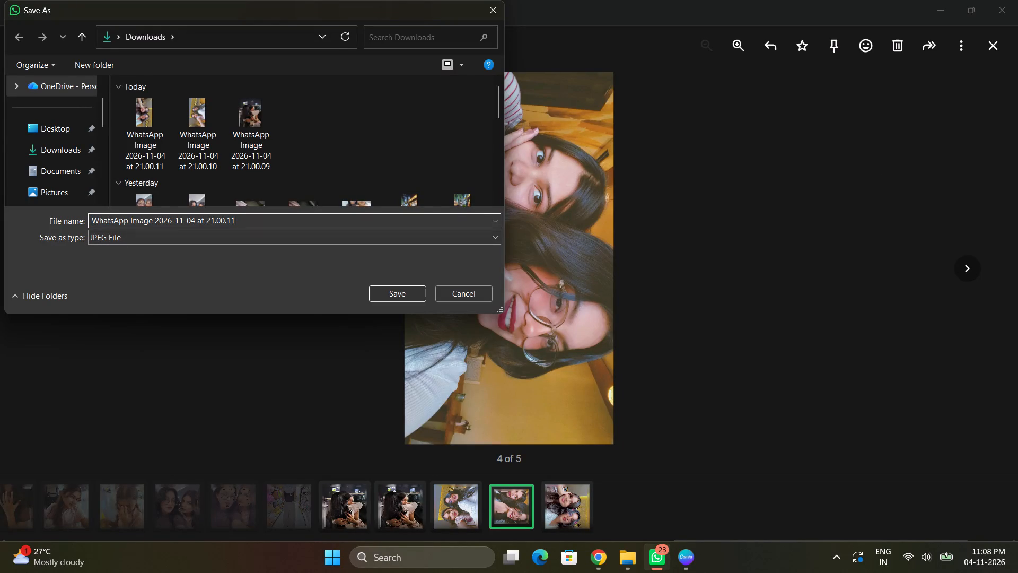
click(241, 221)
key(BackSpace)
key(BackSpace)
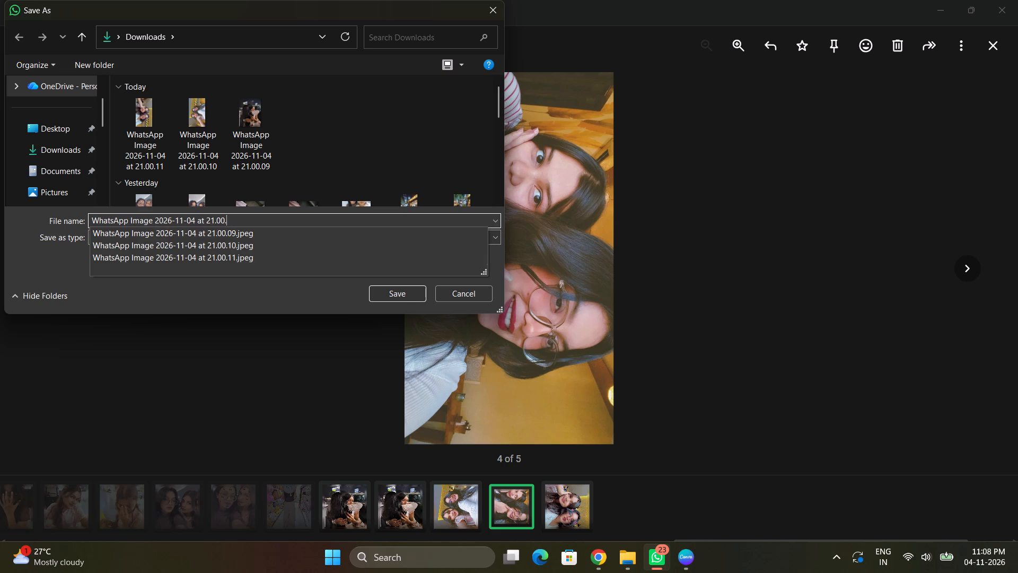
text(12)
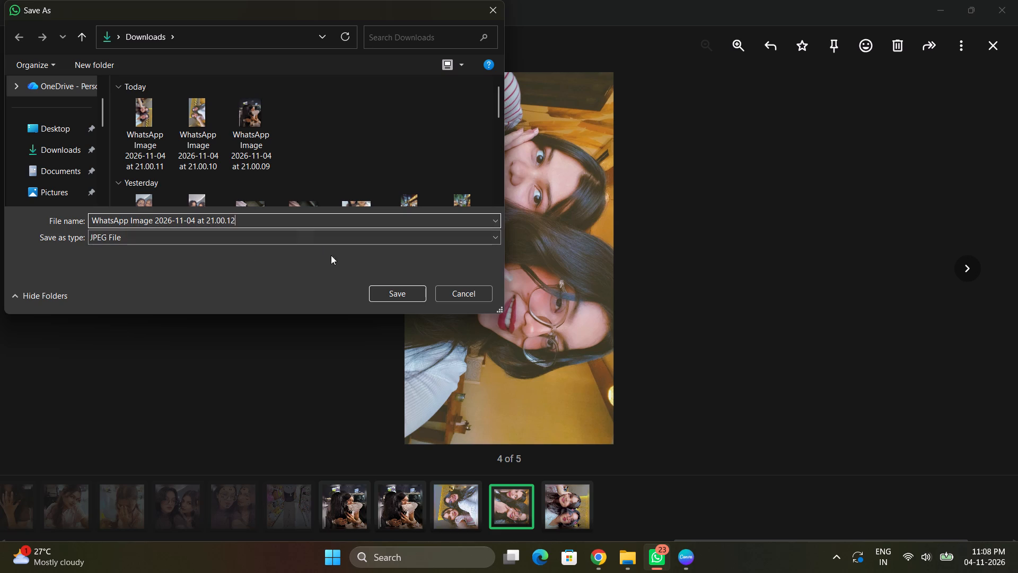
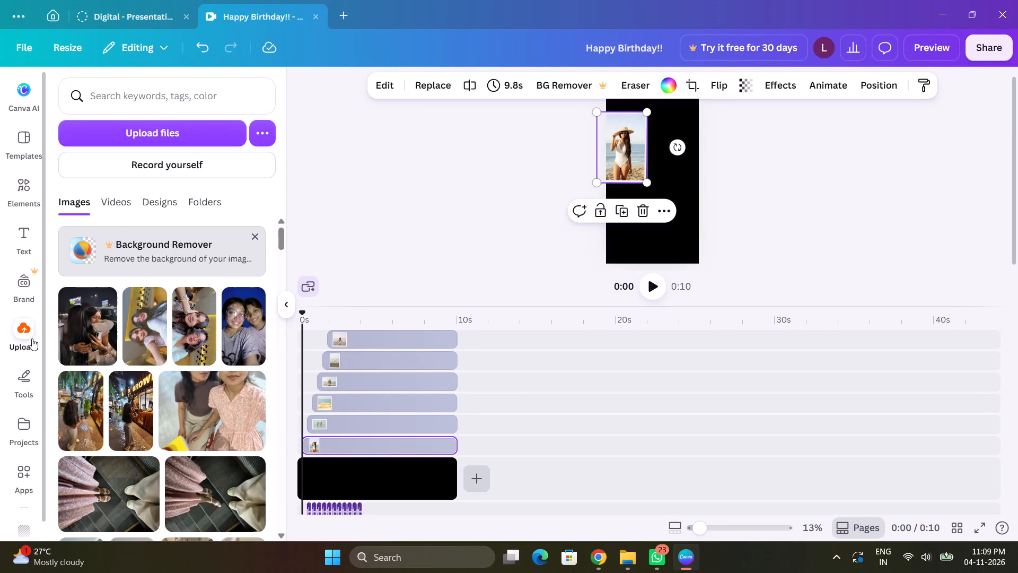
Upload the photo WhatsApp Image 2026-11-04 at 21.00.12 from the Downloads folder to the Canva uploads.
click(163, 134)
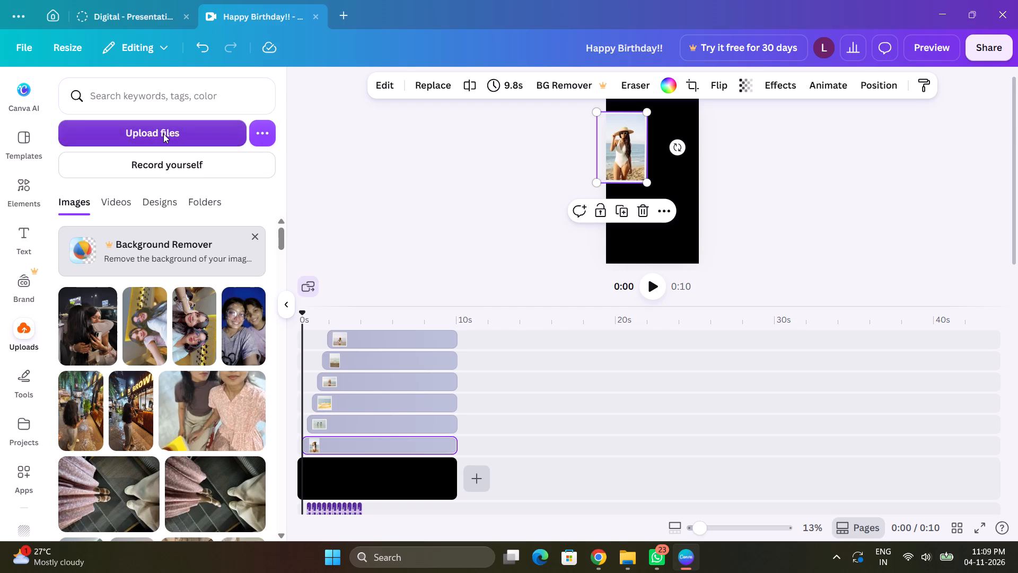
click(152, 234)
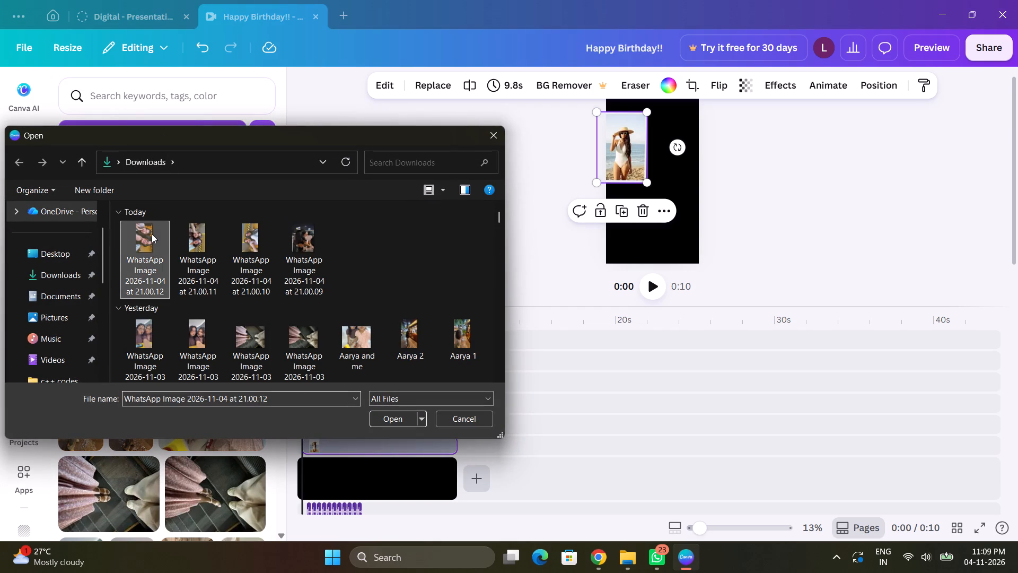
click(393, 420)
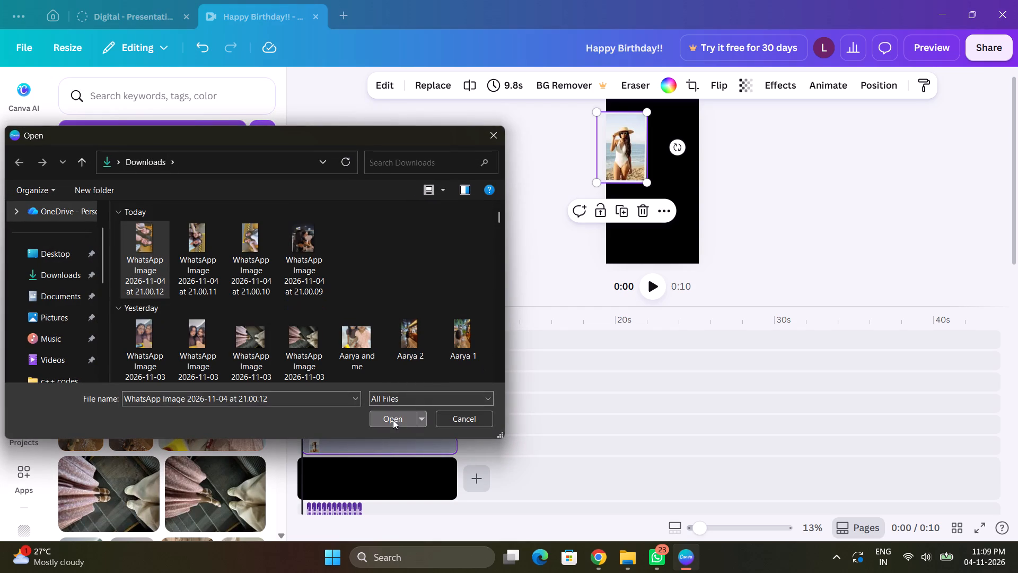
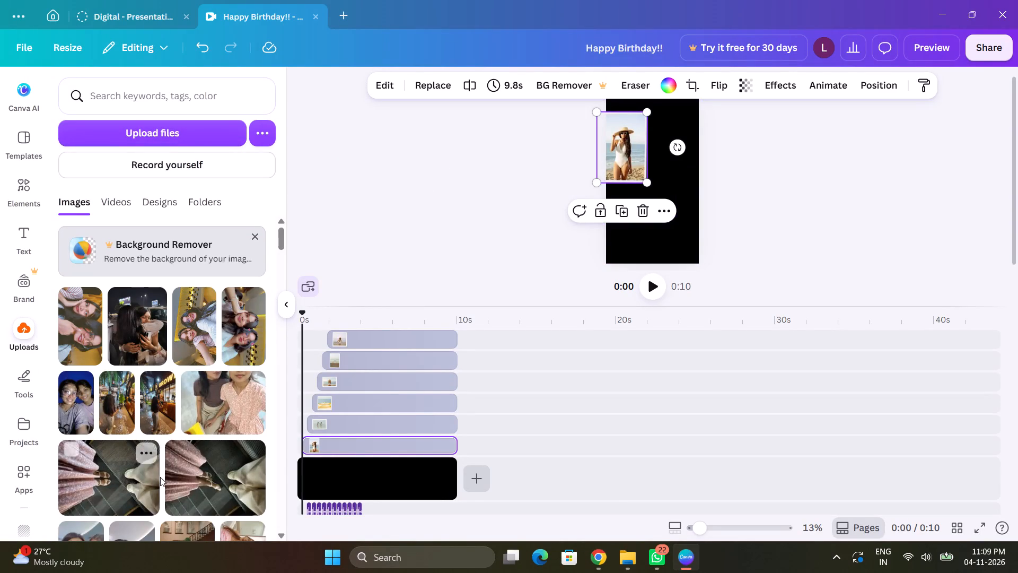
Look through the uploaded images for a photo to use in the birthday video.
scroll(160, 477, down, 1)
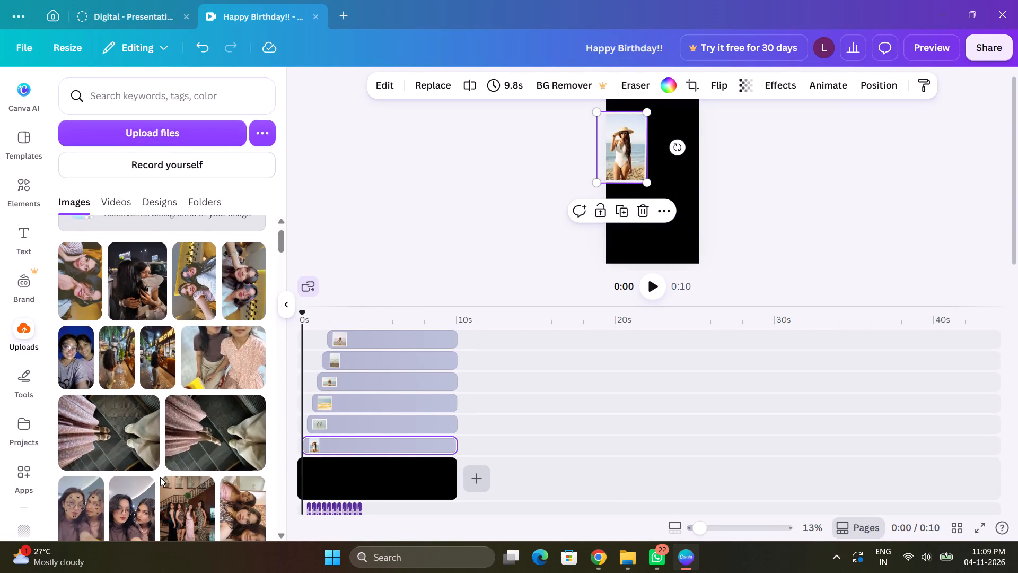
Look further through the uploaded images for photos to use in the birthday video.
scroll(160, 477, down, 2)
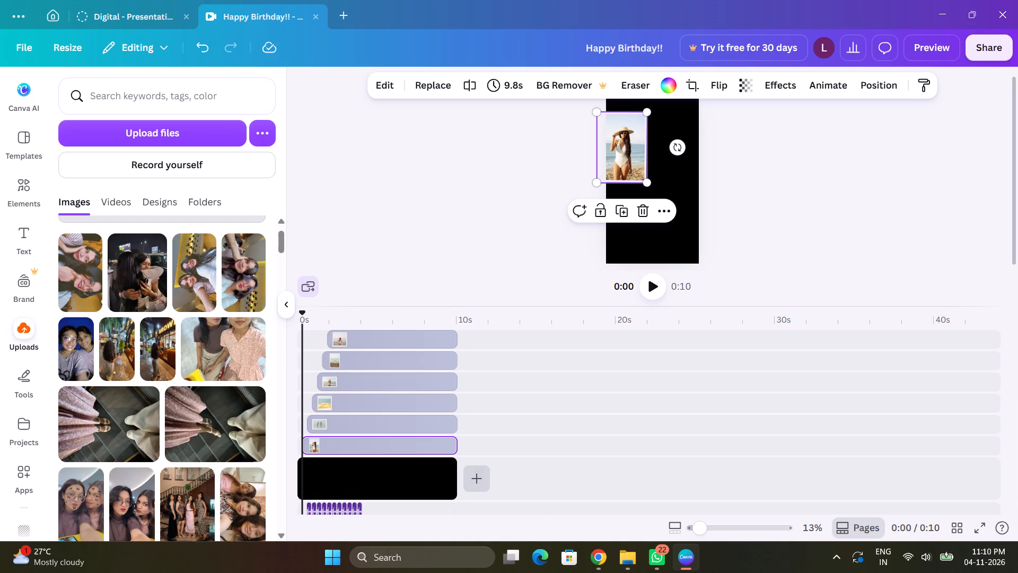
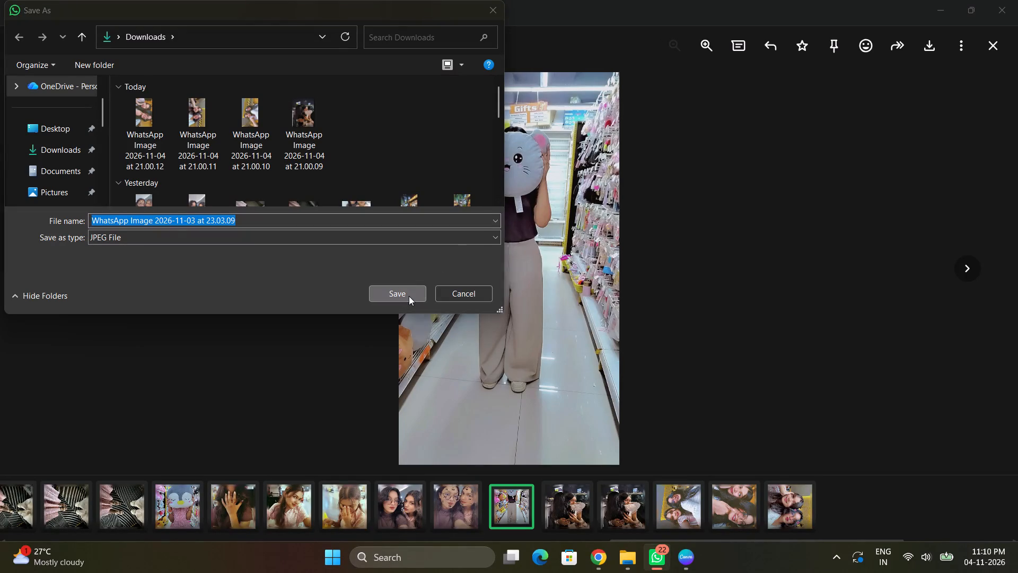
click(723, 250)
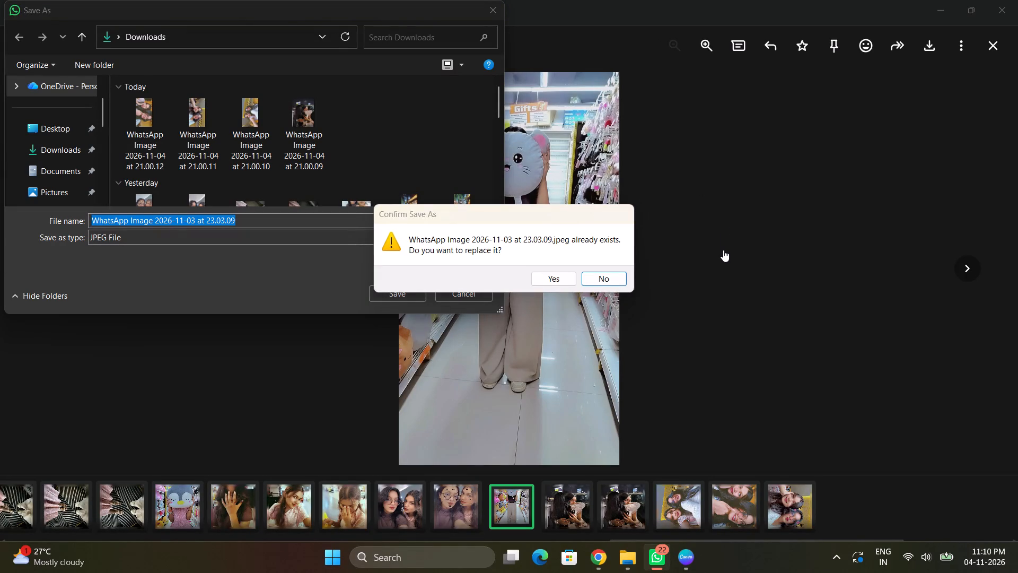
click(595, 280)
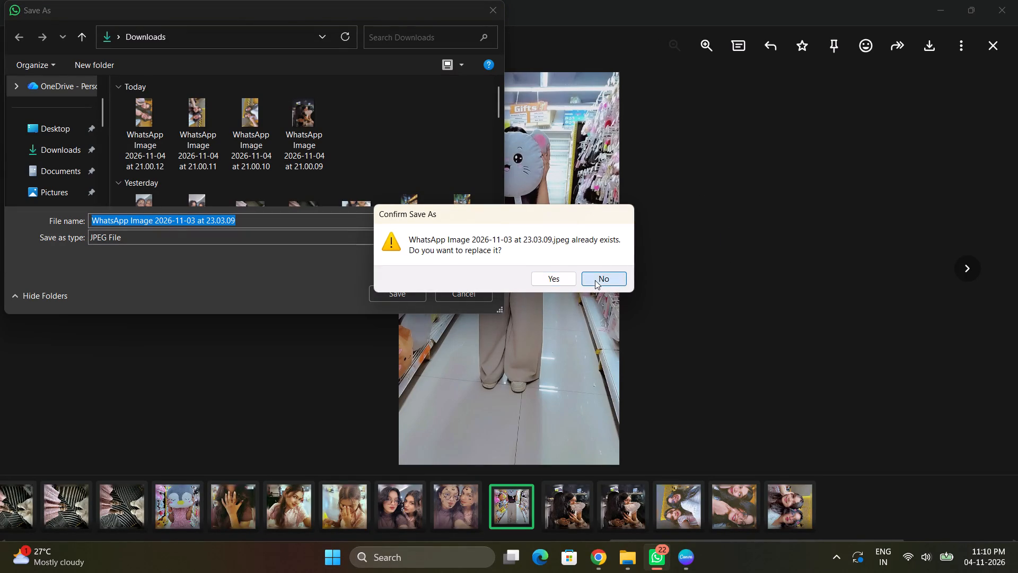
Change the file name of the photo being saved in Downloads to "WhatsApp Image 2026-11-03 at 23.03.10".
click(264, 225)
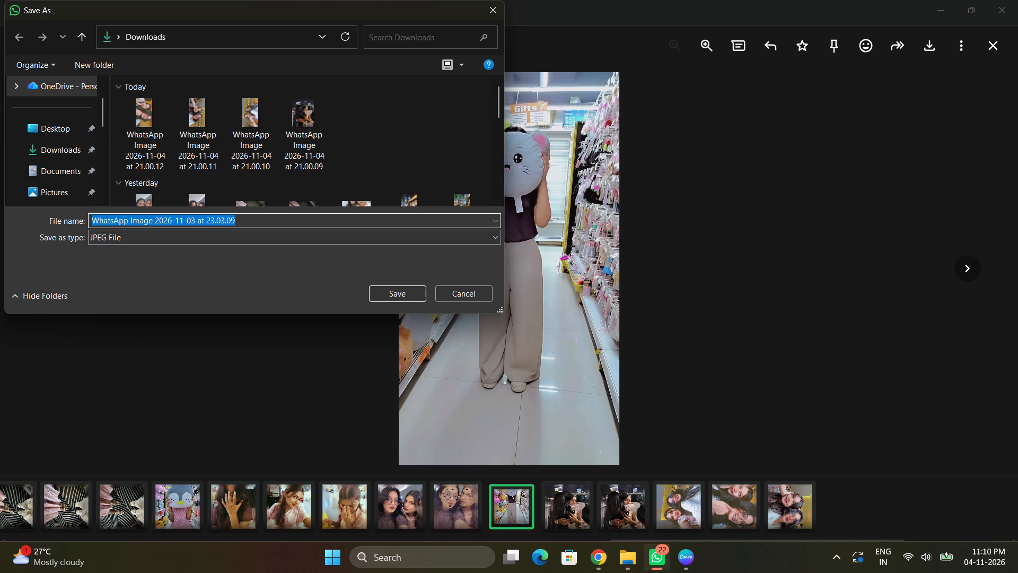
scroll(305, 176, down, 1)
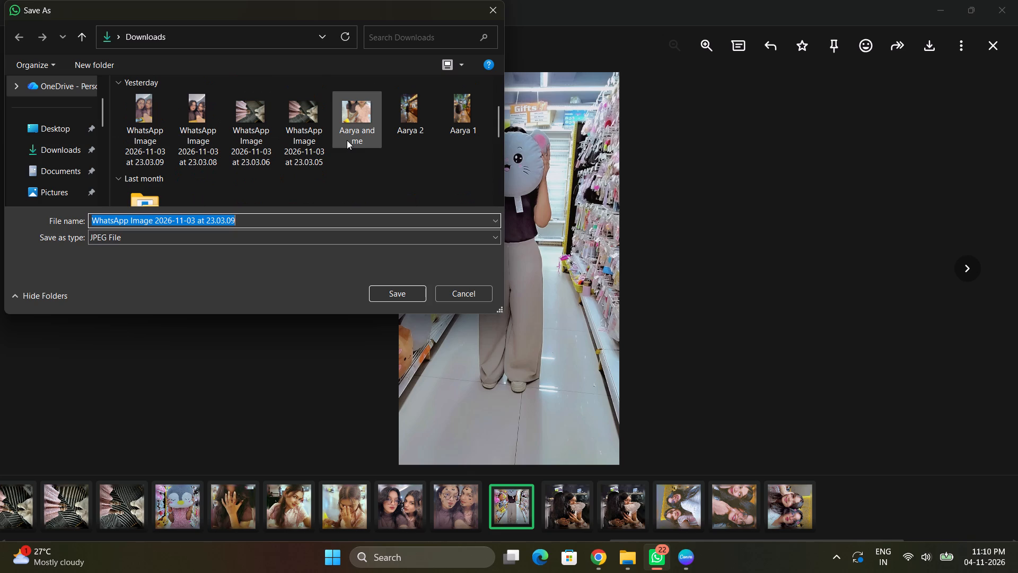
click(243, 220)
click(243, 220)
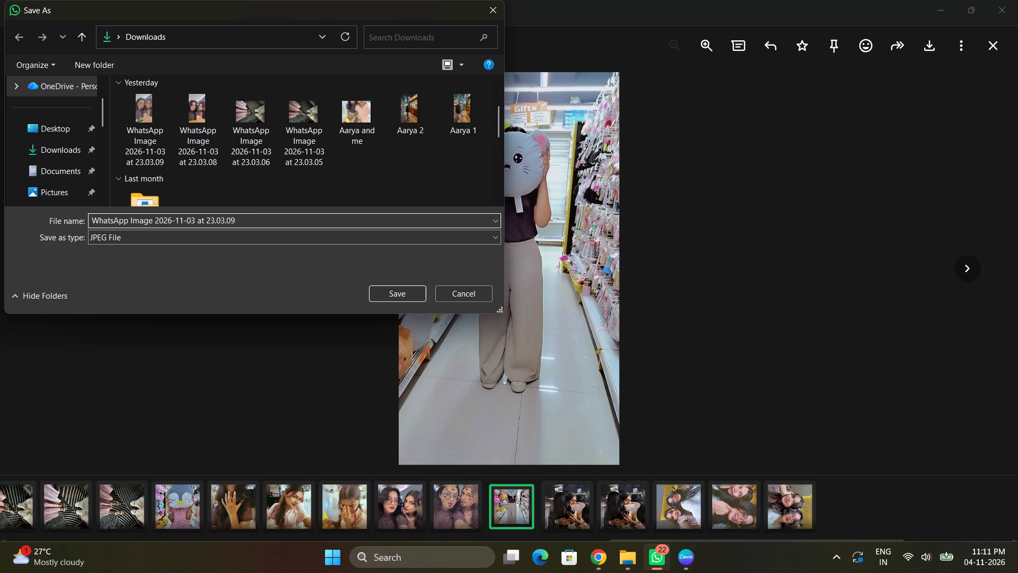
key(BackSpace)
key(BackSpace)
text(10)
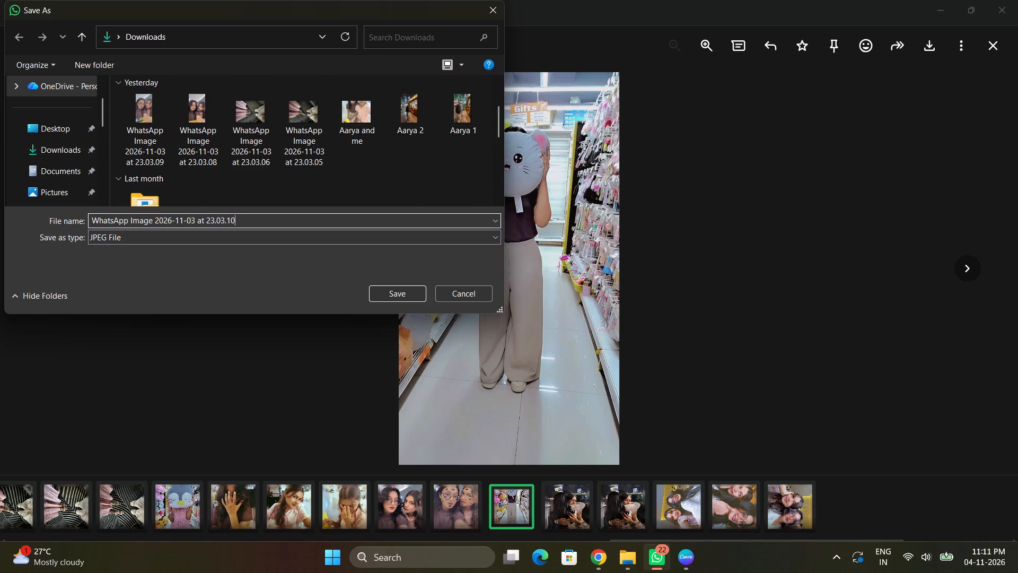
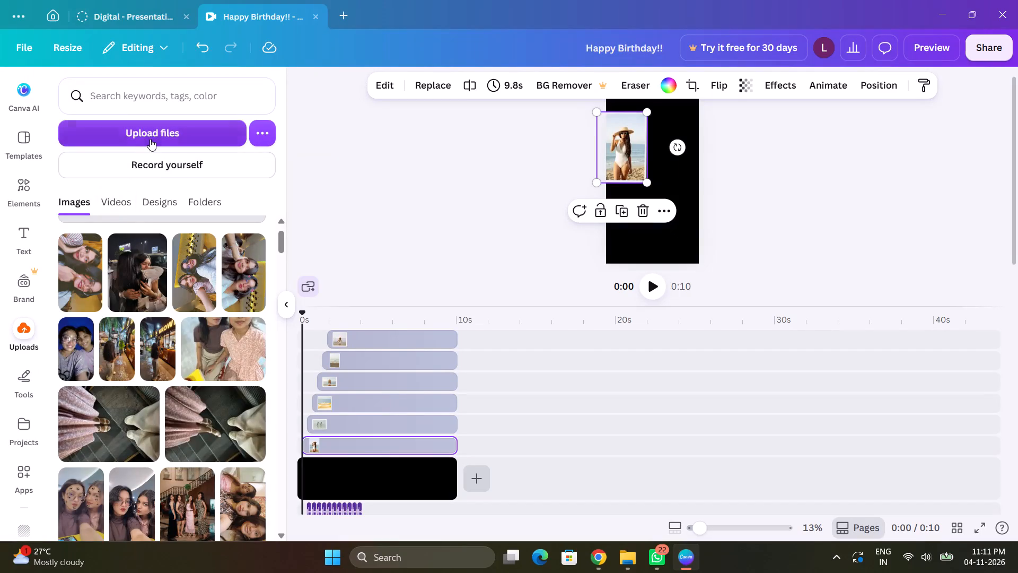
Upload the photo "WhatsApp Image 2026-11-03 at 23.03.10" from the Downloads folder to the project's uploads.
click(150, 139)
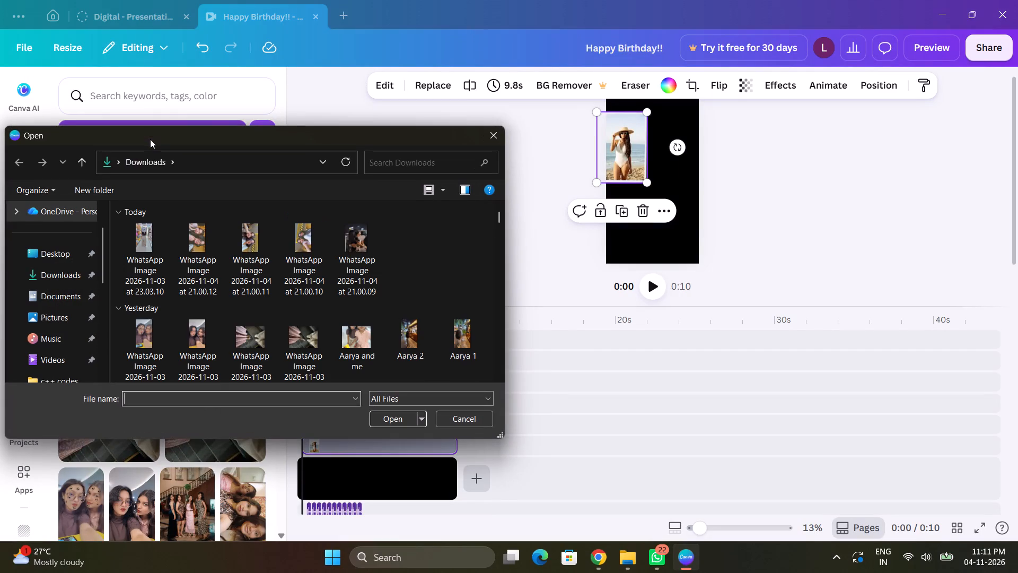
click(139, 215)
click(145, 241)
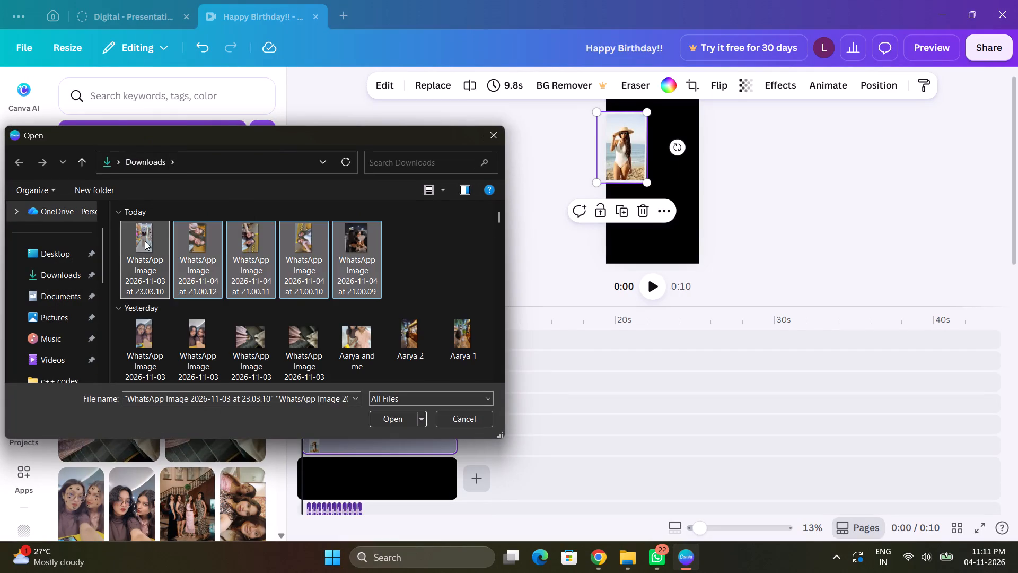
click(399, 420)
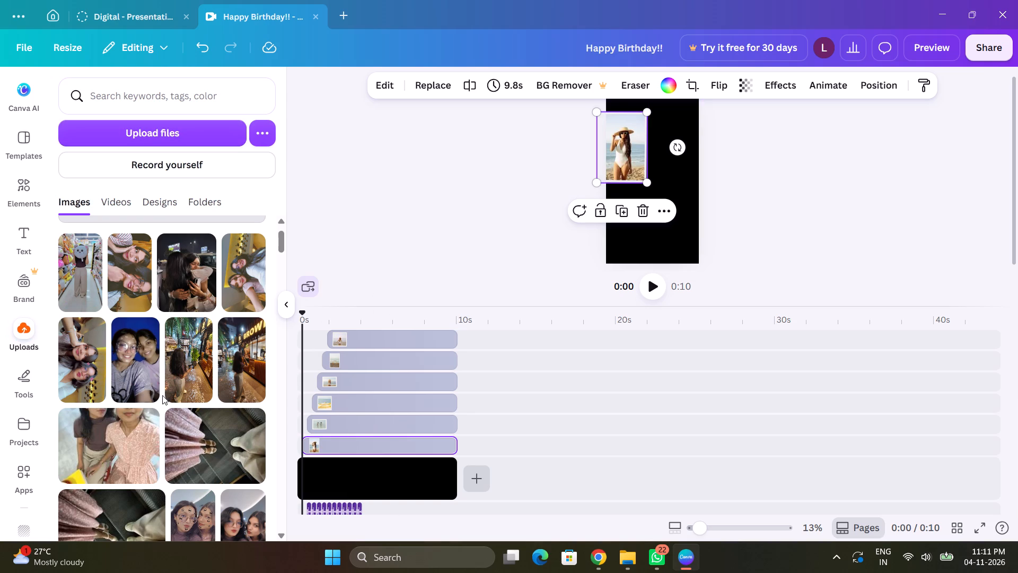
Look further through the uploaded images for a photo to put in the first frame.
scroll(162, 403, down, 1)
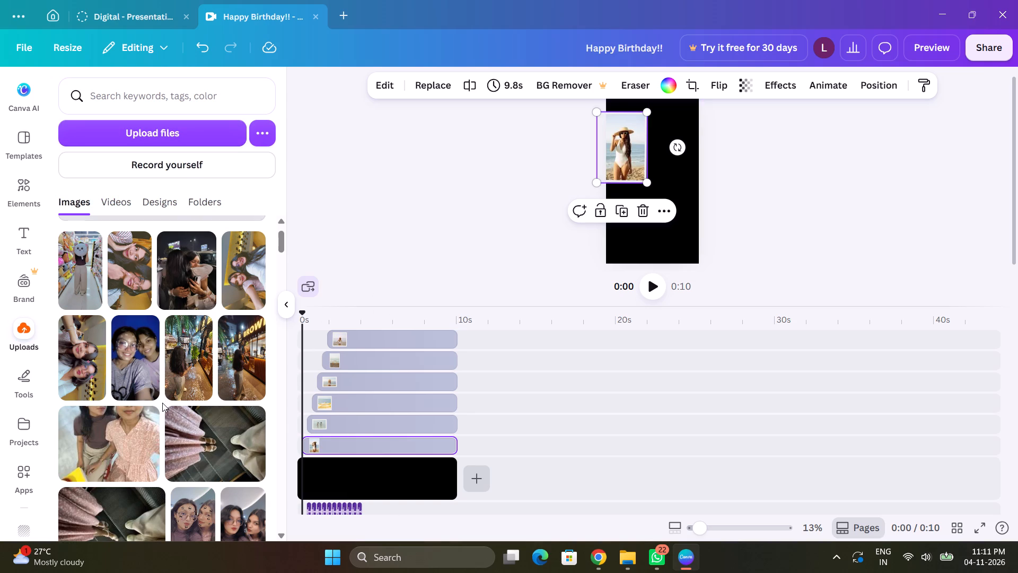
scroll(162, 403, down, 1)
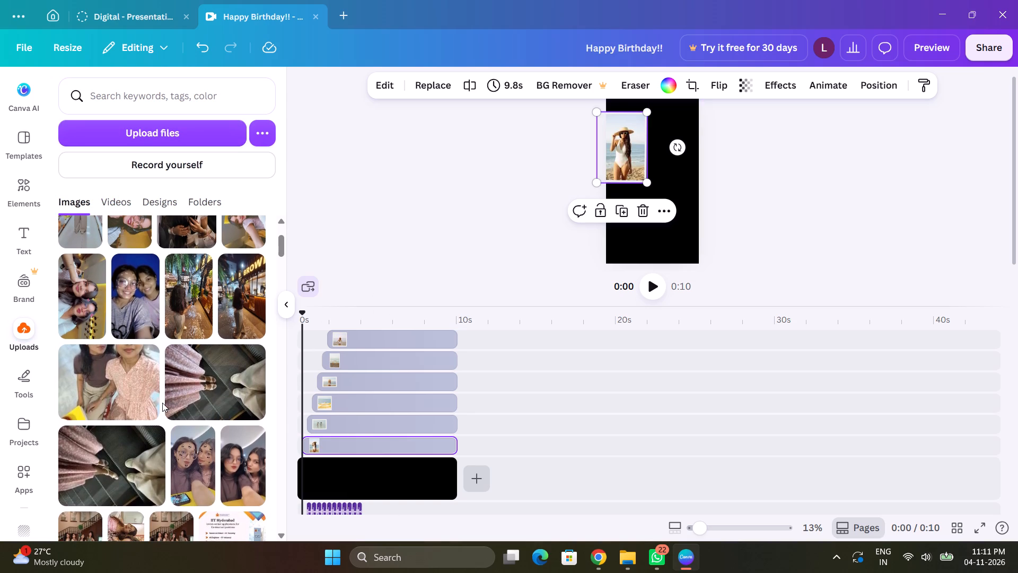
scroll(162, 403, down, 1)
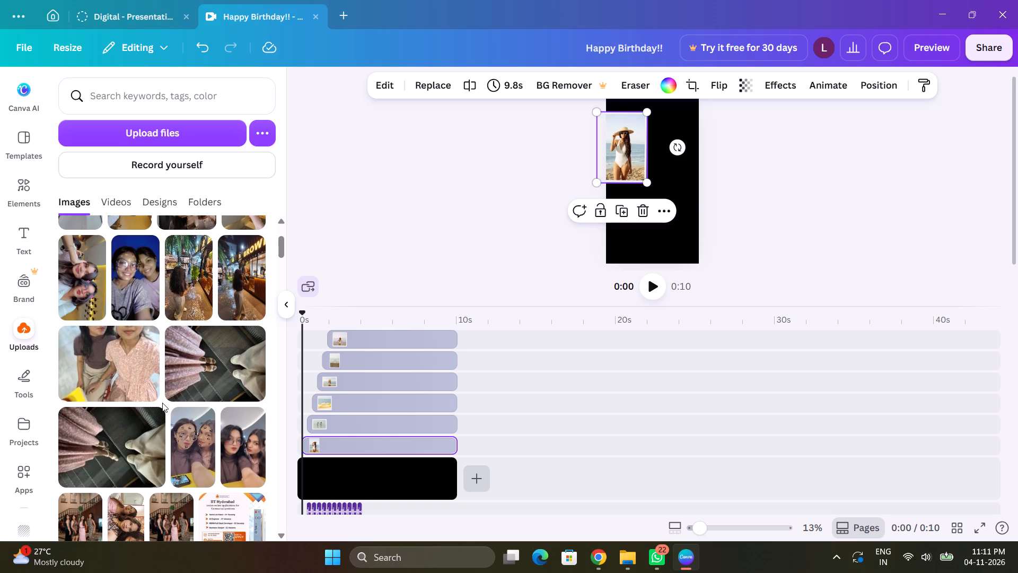
scroll(162, 403, down, 1)
scroll(162, 403, up, 1)
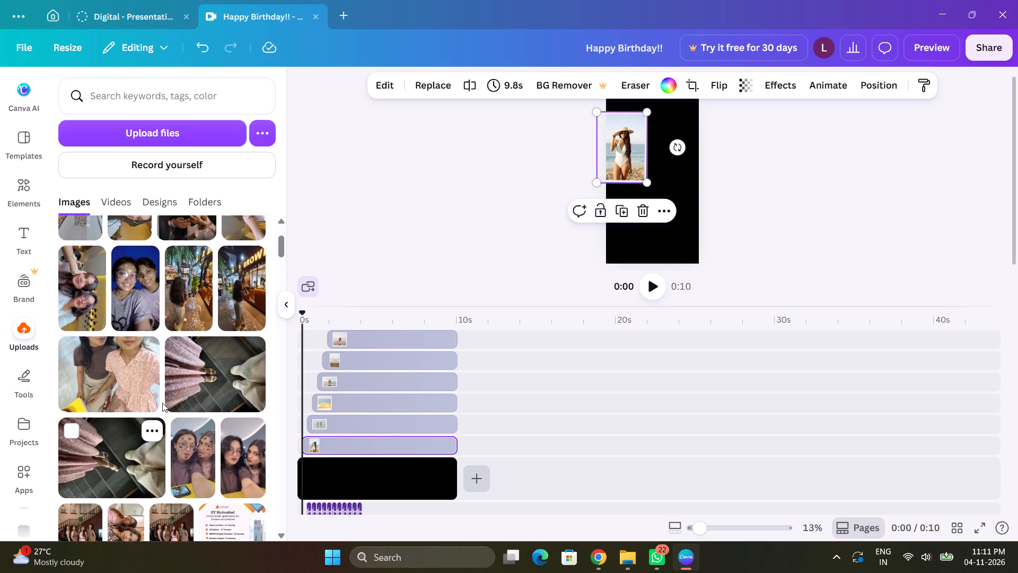
scroll(162, 403, up, 3)
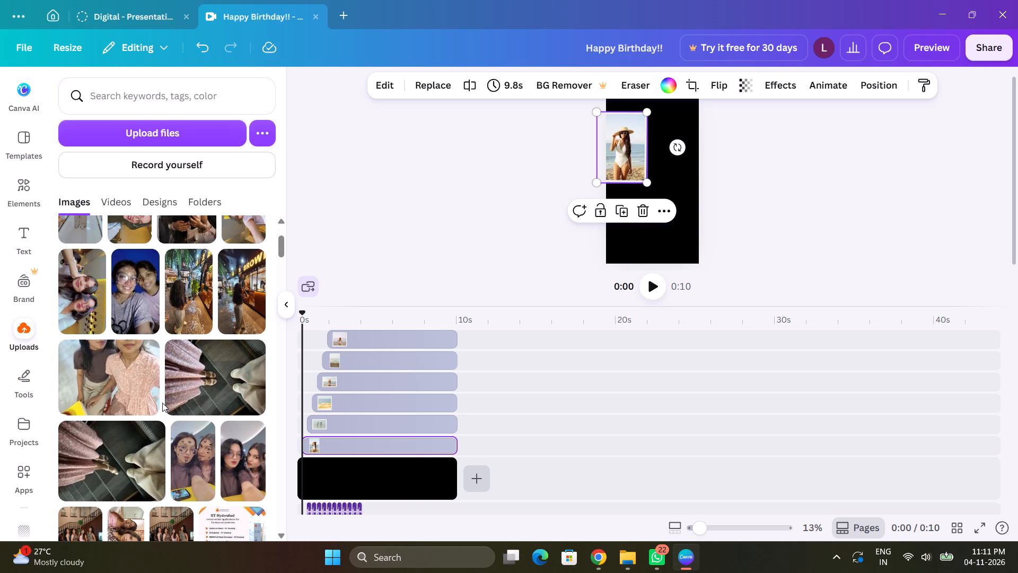
Delete the image of the woman in a sun hat from the first frame, keeping the frame itself.
click(621, 154)
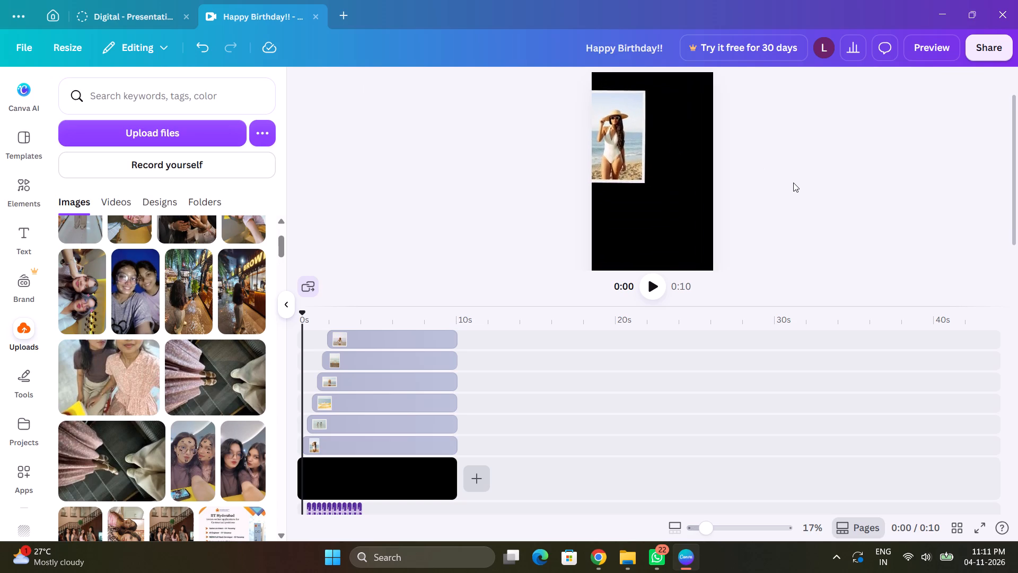
click(596, 136)
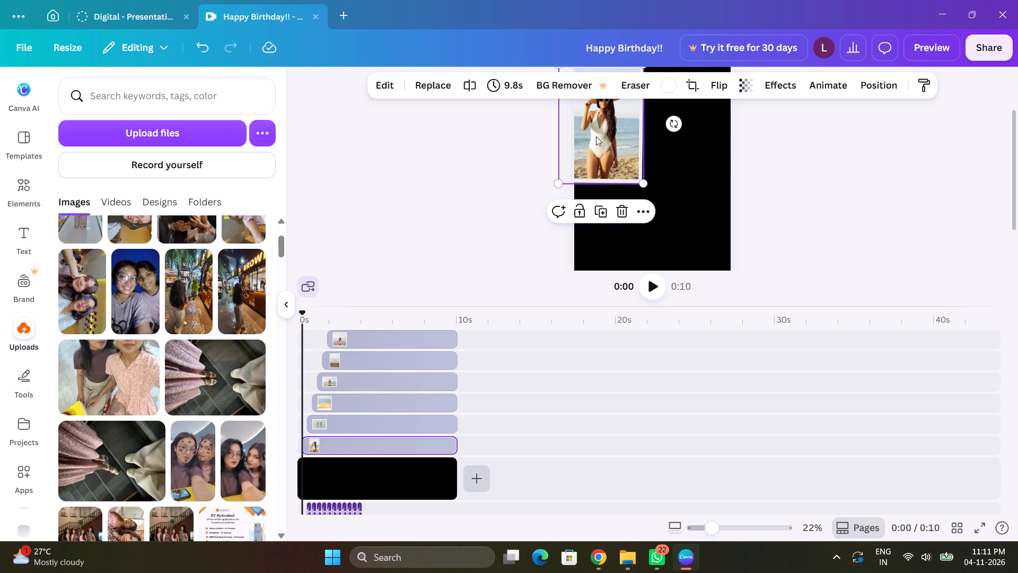
drag(490, 308, 489, 460)
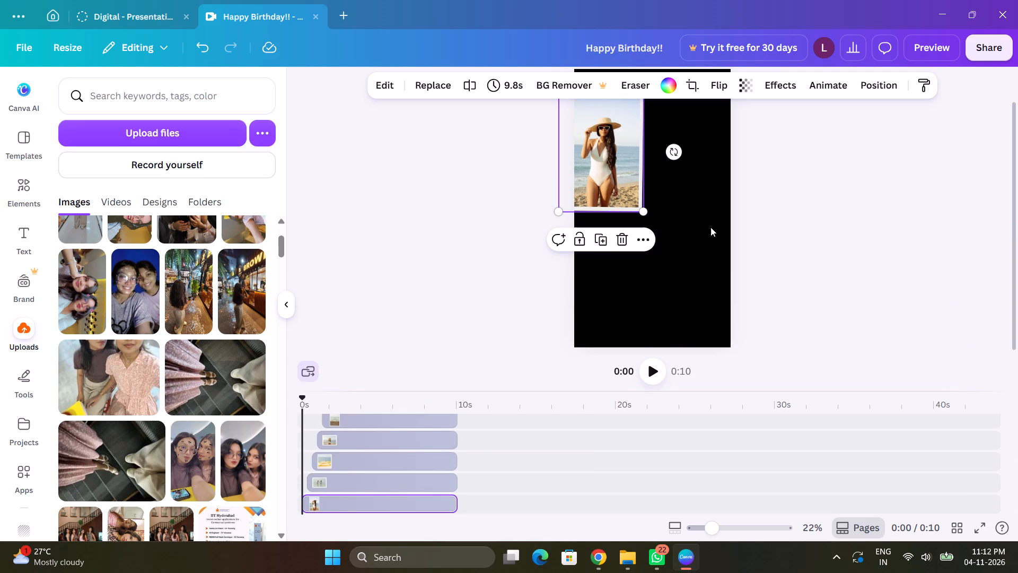
scroll(826, 189, up, 1)
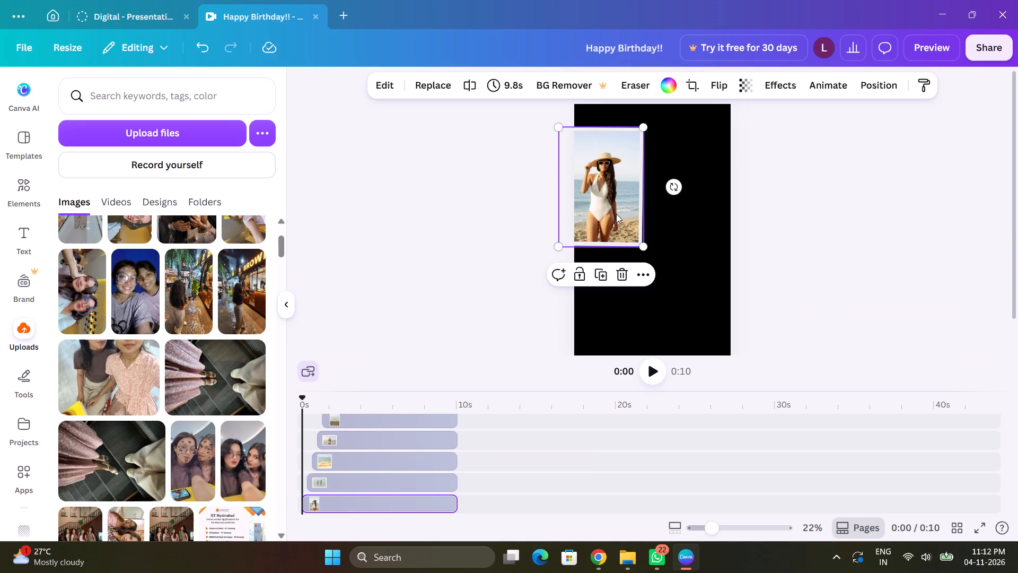
click(583, 193)
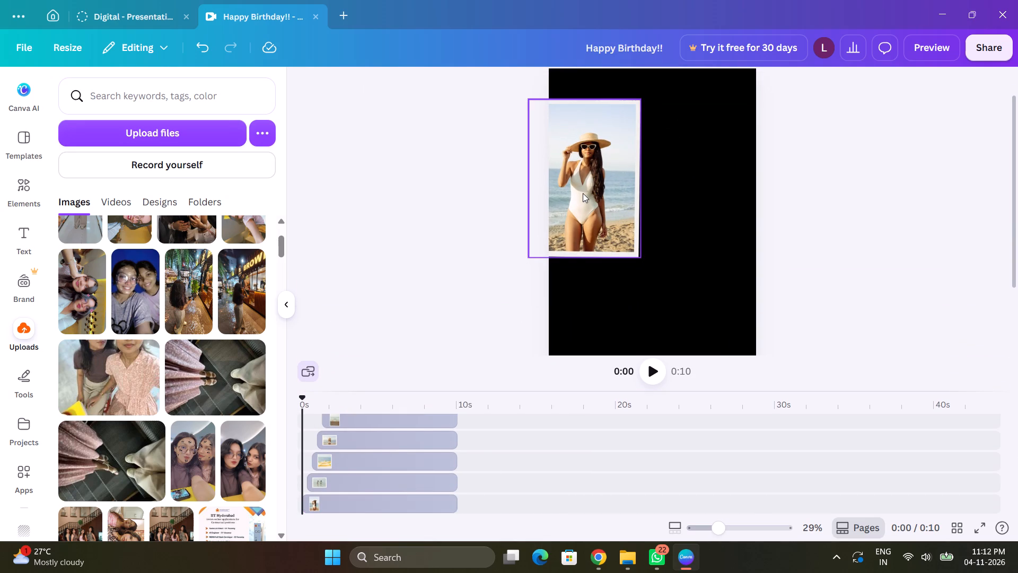
double_click(583, 193)
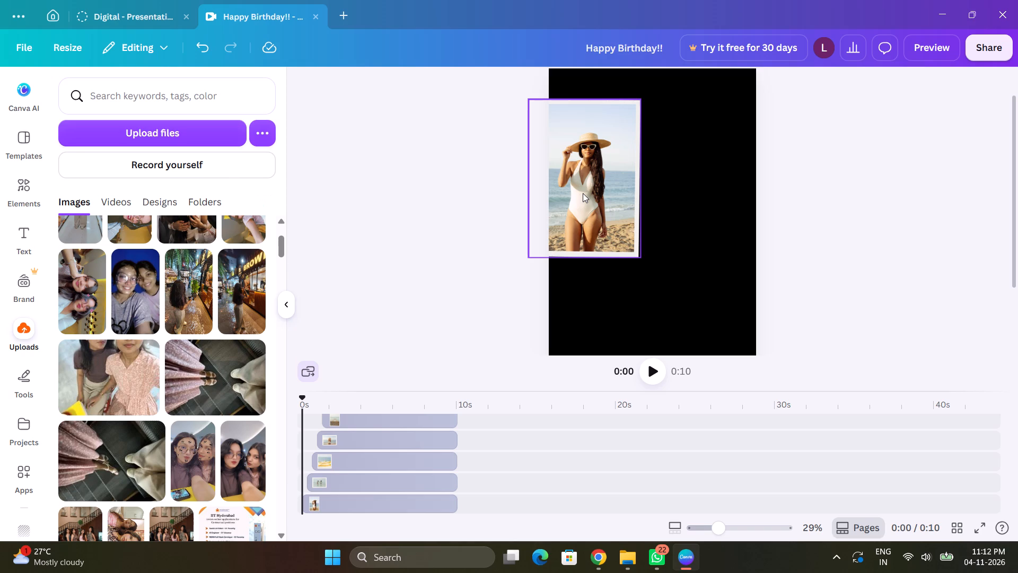
click(579, 198)
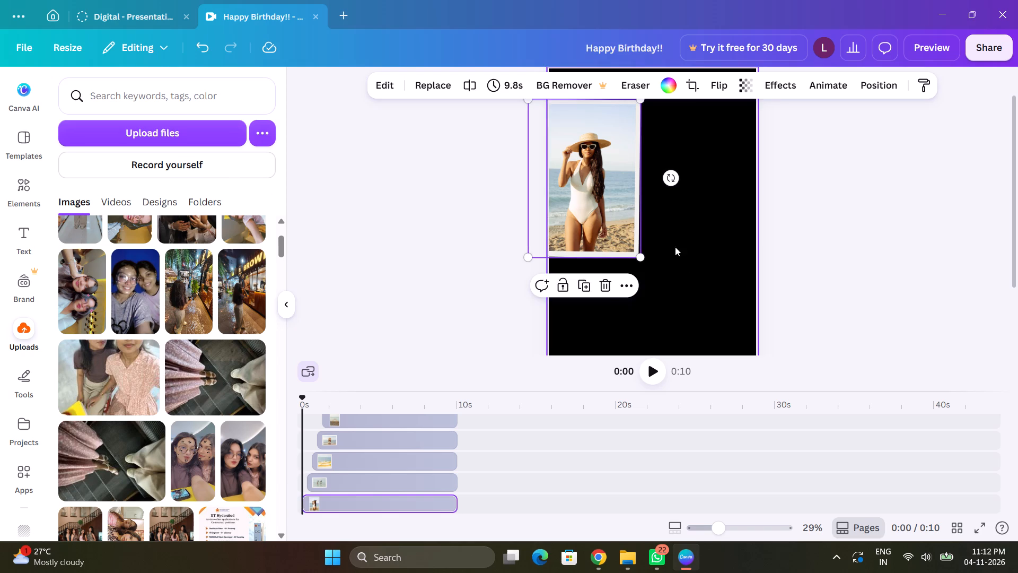
click(608, 290)
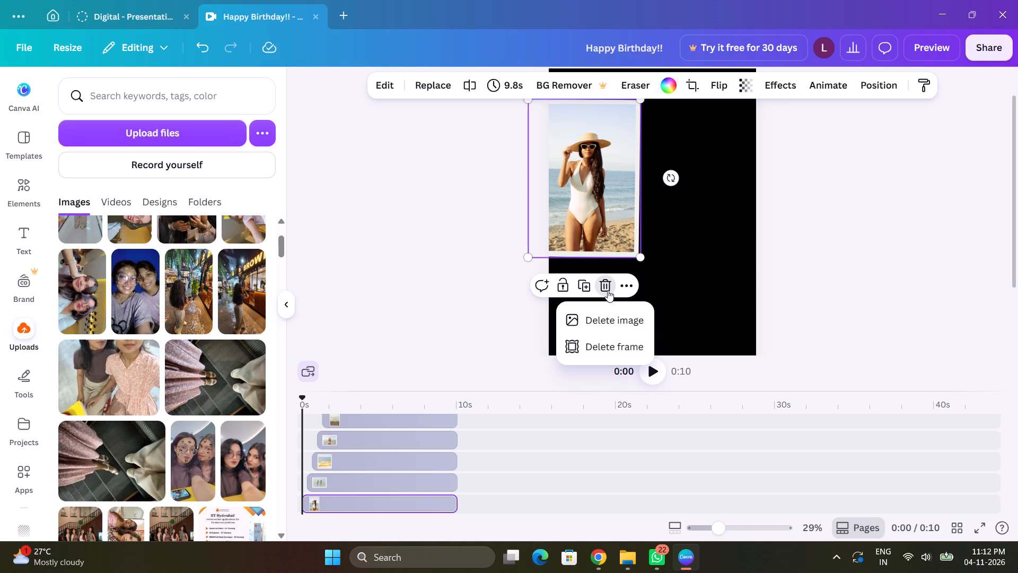
click(597, 320)
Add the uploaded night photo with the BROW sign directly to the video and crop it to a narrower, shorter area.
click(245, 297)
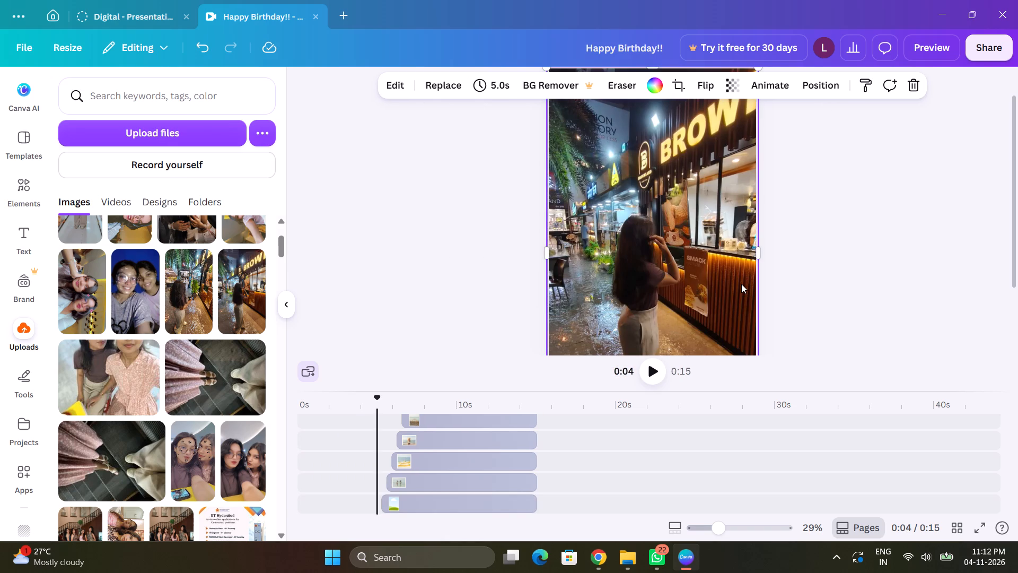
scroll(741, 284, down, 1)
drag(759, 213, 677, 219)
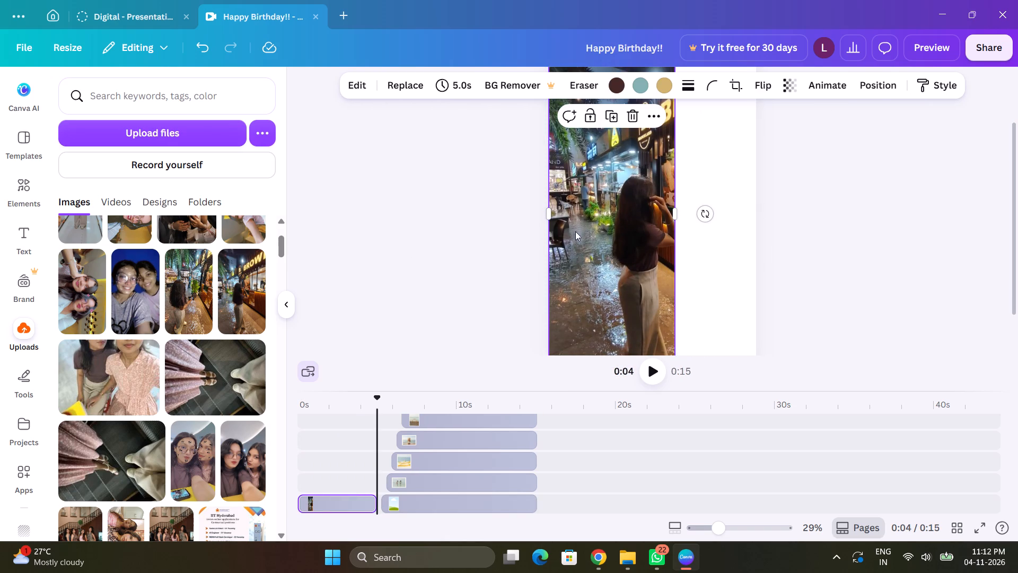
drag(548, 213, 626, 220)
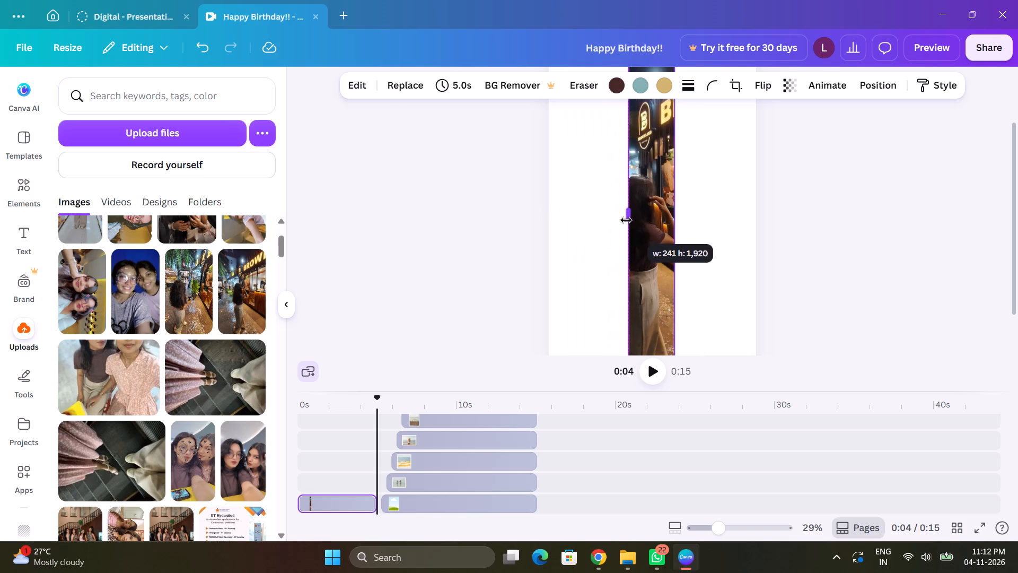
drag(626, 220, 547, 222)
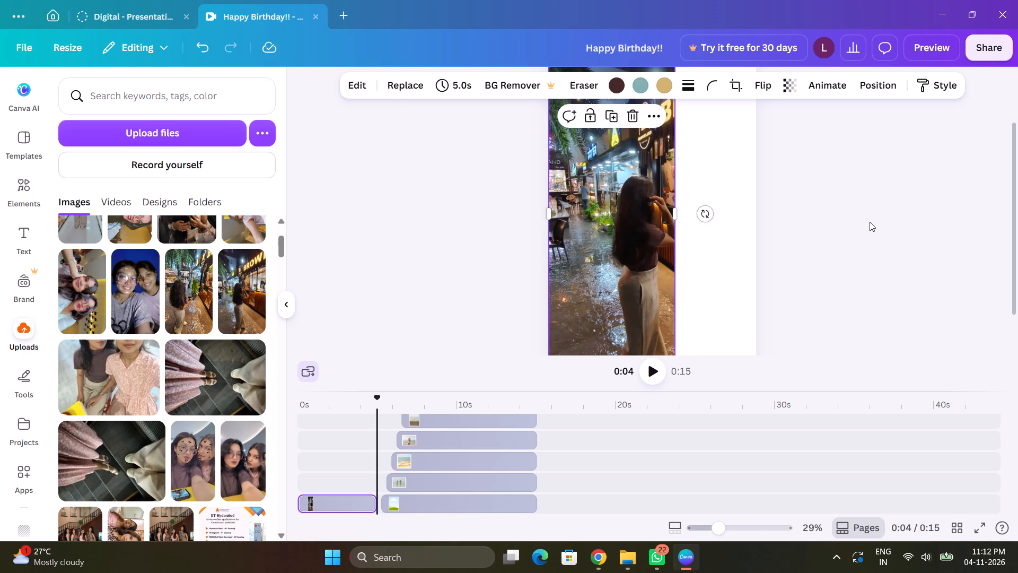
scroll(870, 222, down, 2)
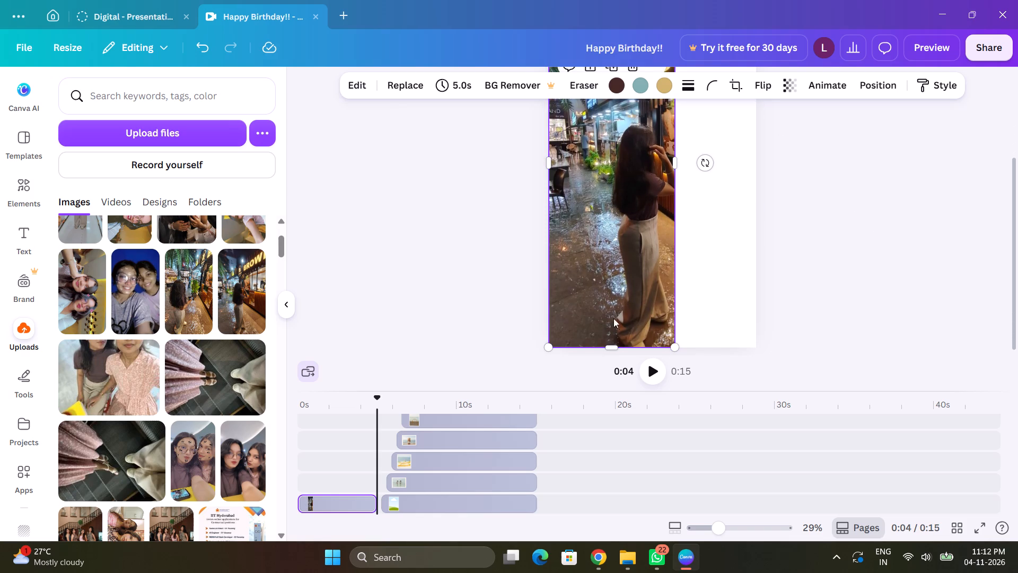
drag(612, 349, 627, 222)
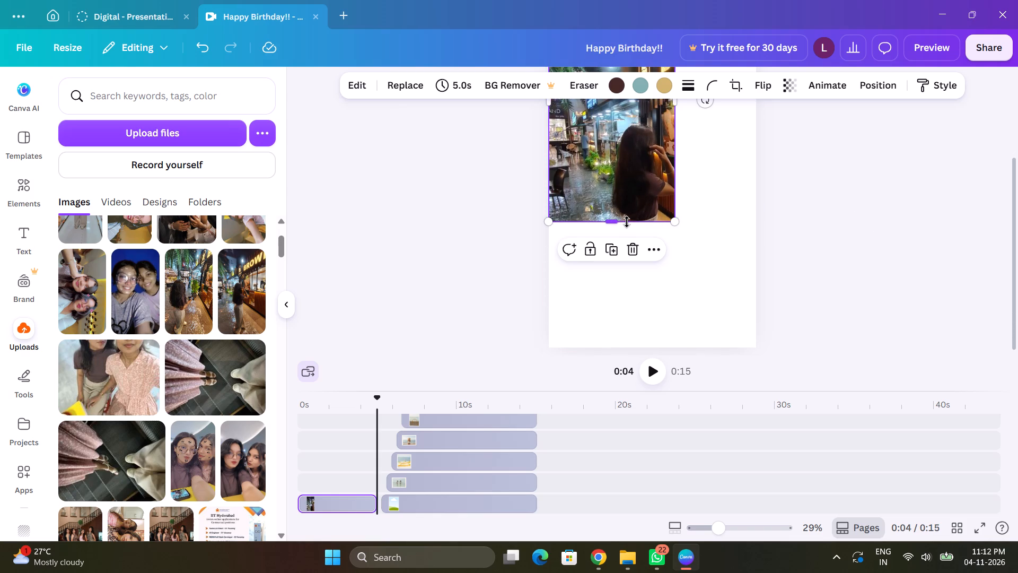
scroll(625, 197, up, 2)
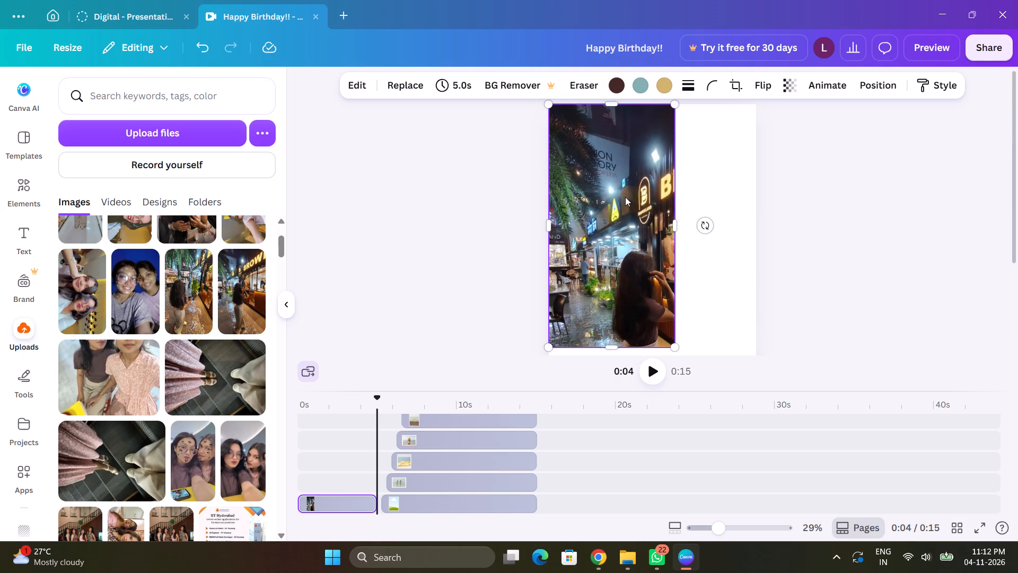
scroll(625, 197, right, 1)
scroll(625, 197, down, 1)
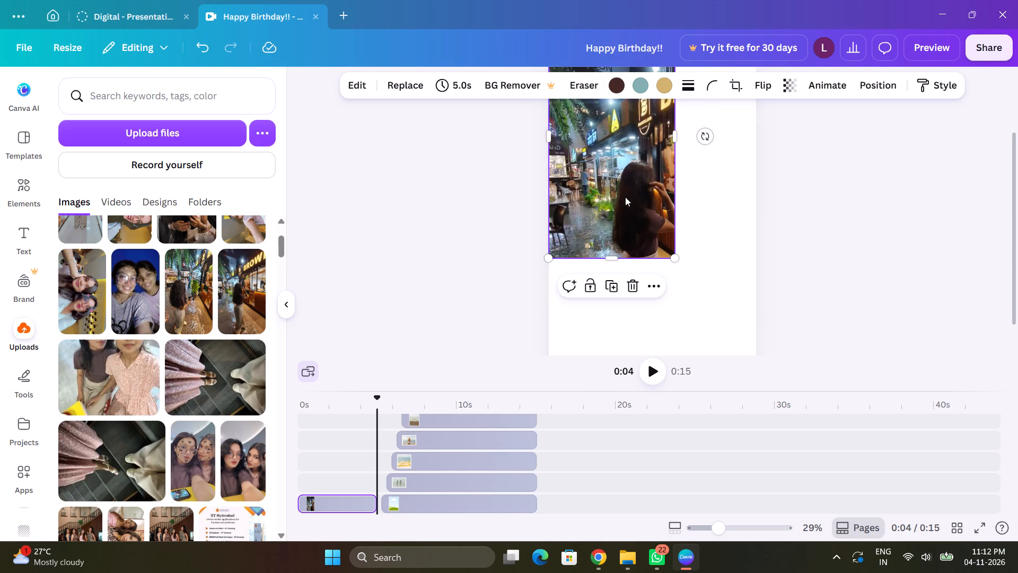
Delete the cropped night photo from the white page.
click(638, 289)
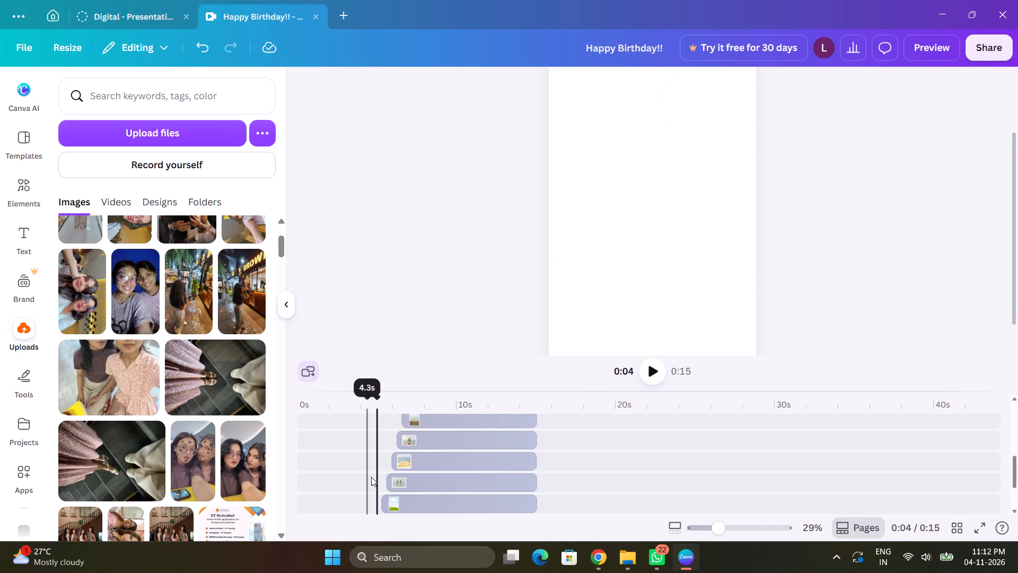
Move the playhead to 0:05 on the black page and select the empty photo frame.
scroll(371, 477, down, 1)
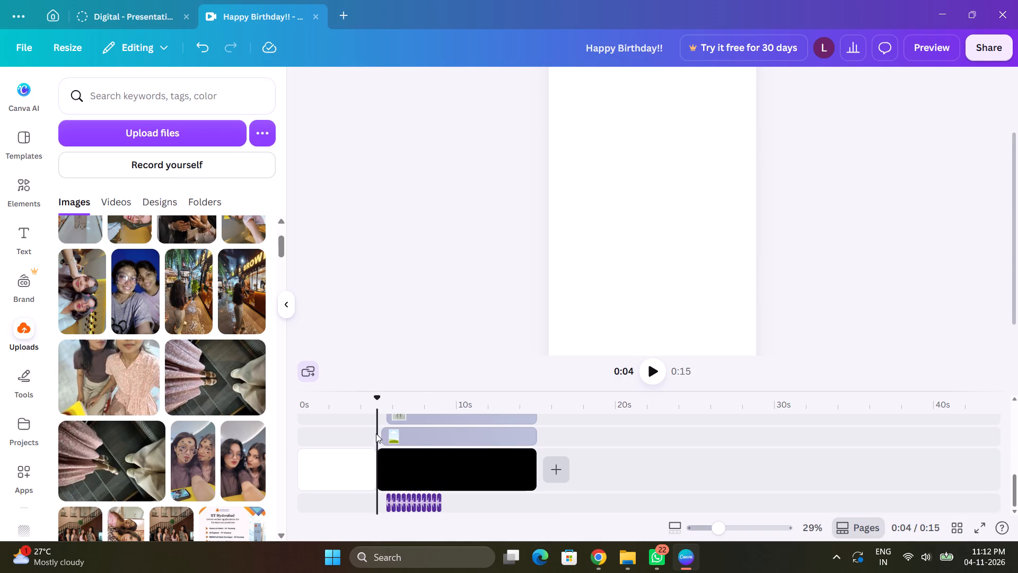
drag(376, 433, 388, 442)
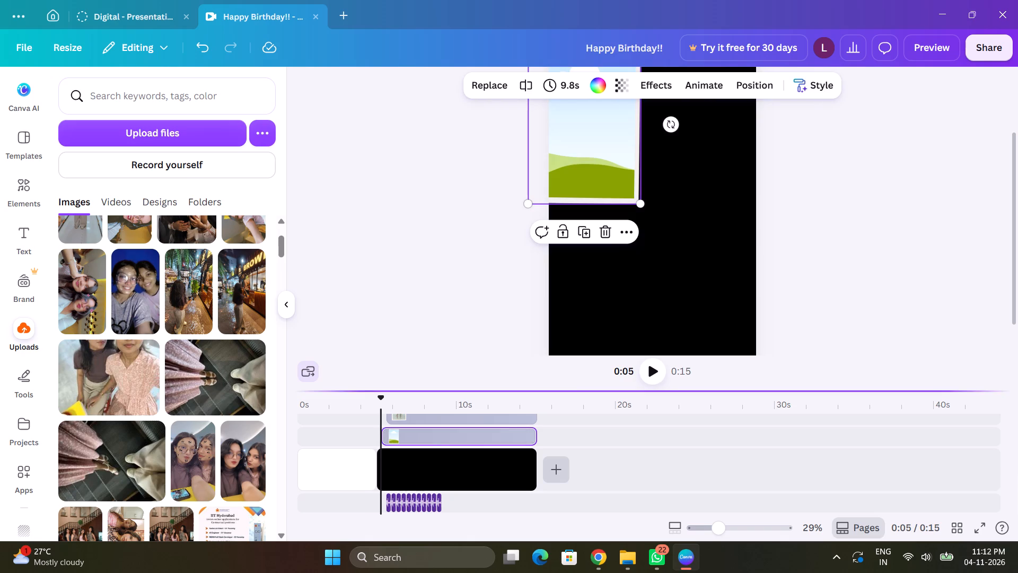
drag(382, 398, 400, 401)
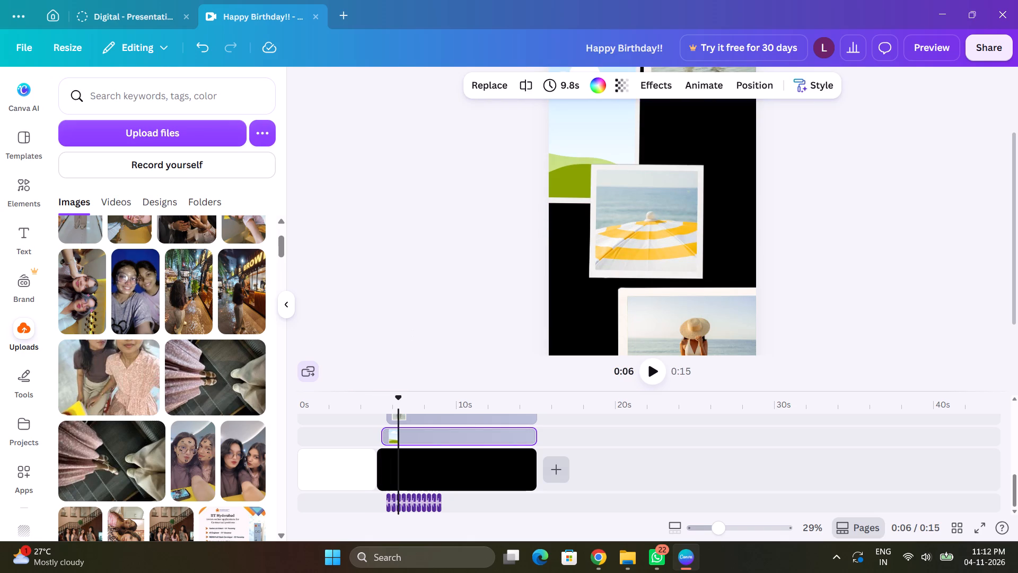
drag(399, 397, 388, 397)
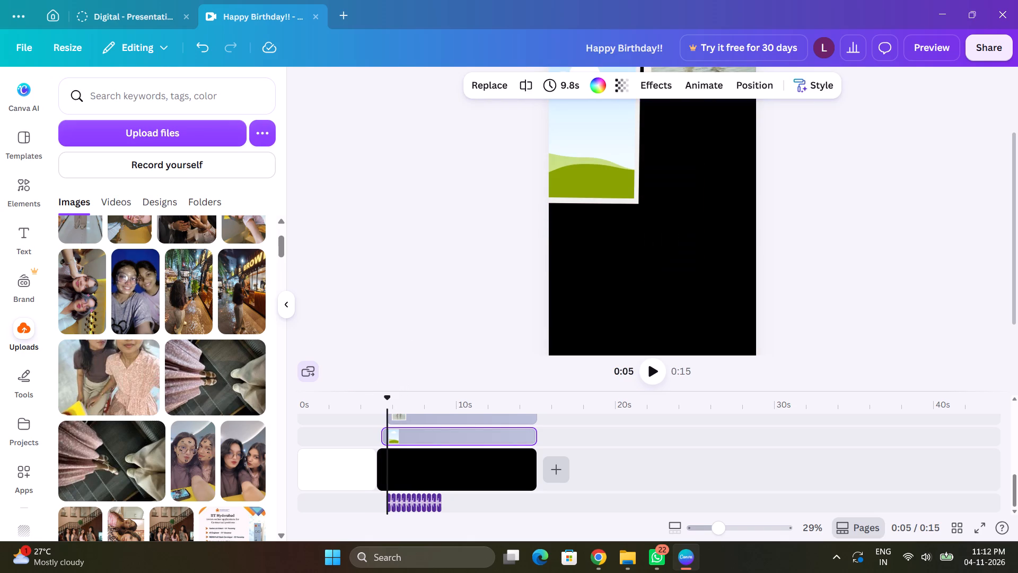
scroll(438, 282, up, 1)
click(564, 246)
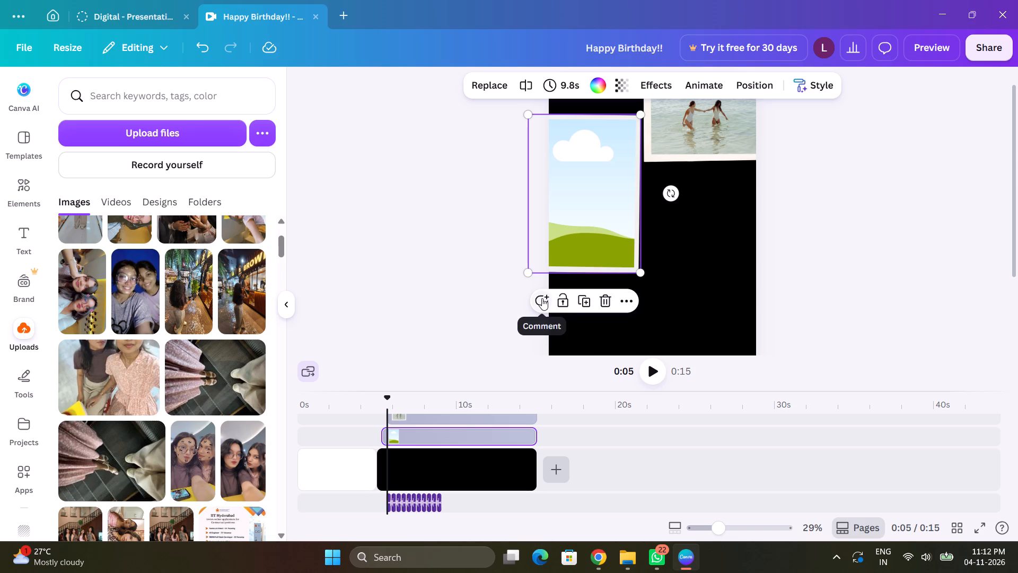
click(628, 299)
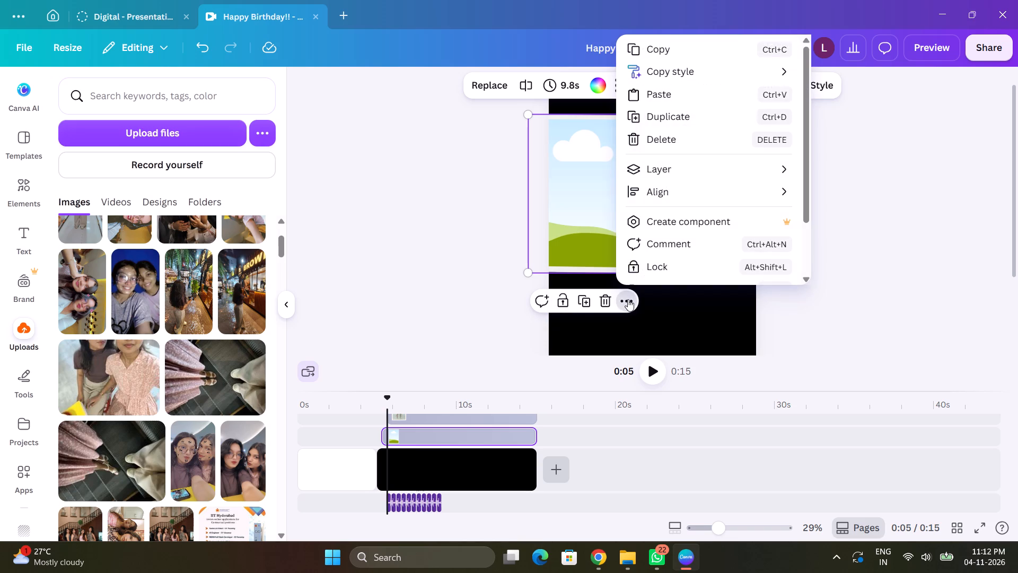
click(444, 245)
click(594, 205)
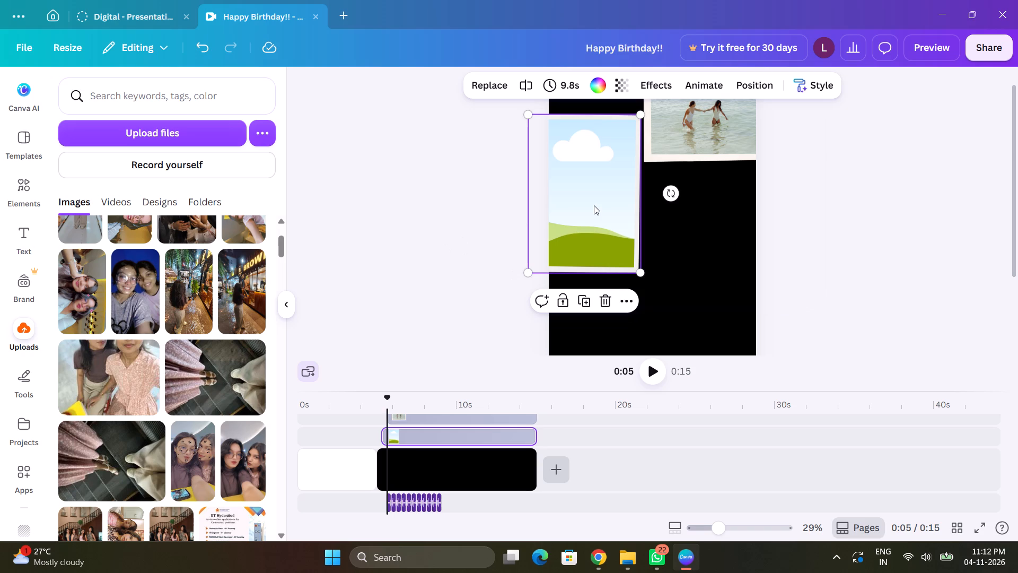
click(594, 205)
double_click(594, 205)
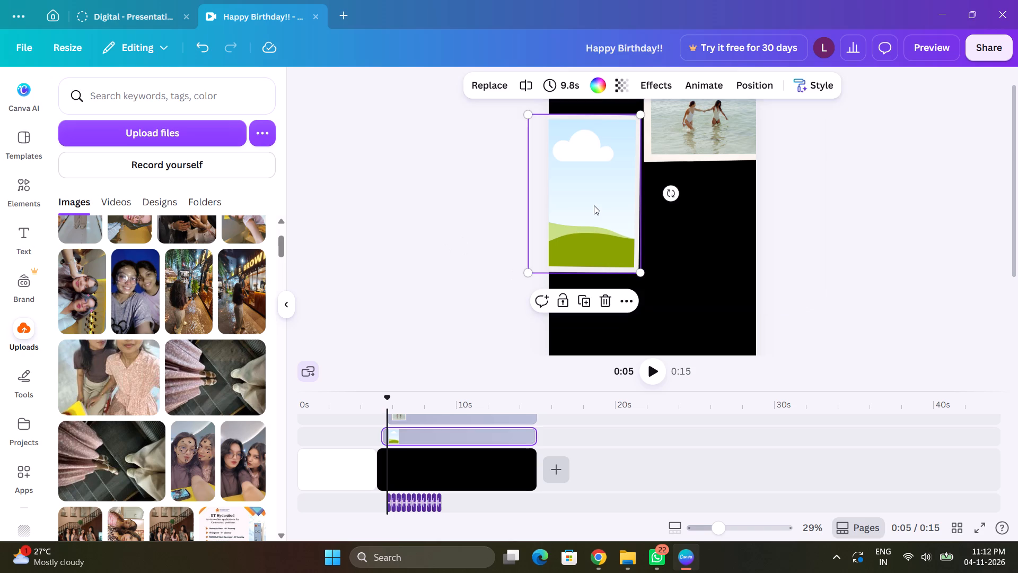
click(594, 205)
Place the uploaded night photo with the BROW sign inside the empty first frame.
scroll(115, 380, up, 2)
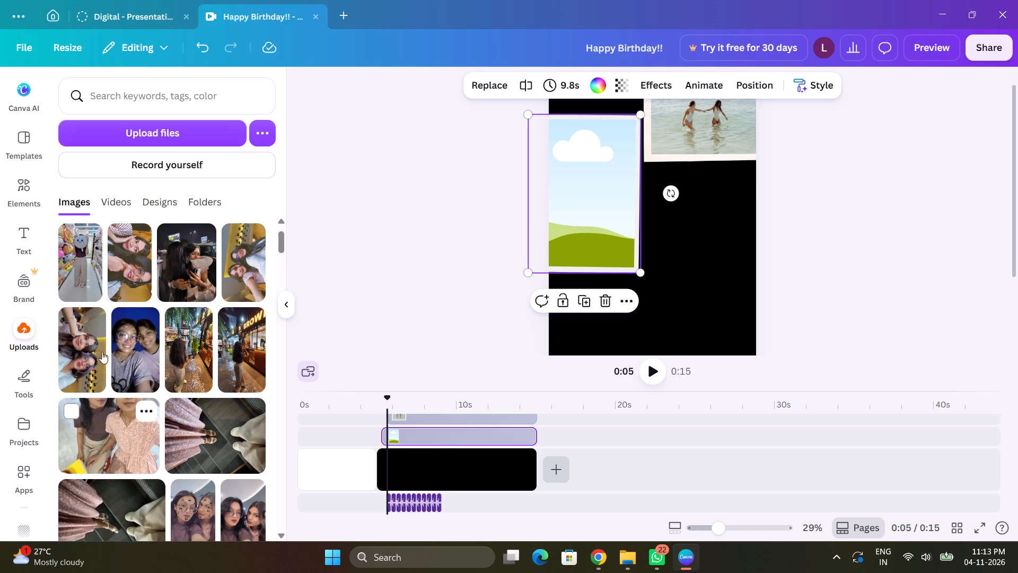
drag(240, 350, 352, 298)
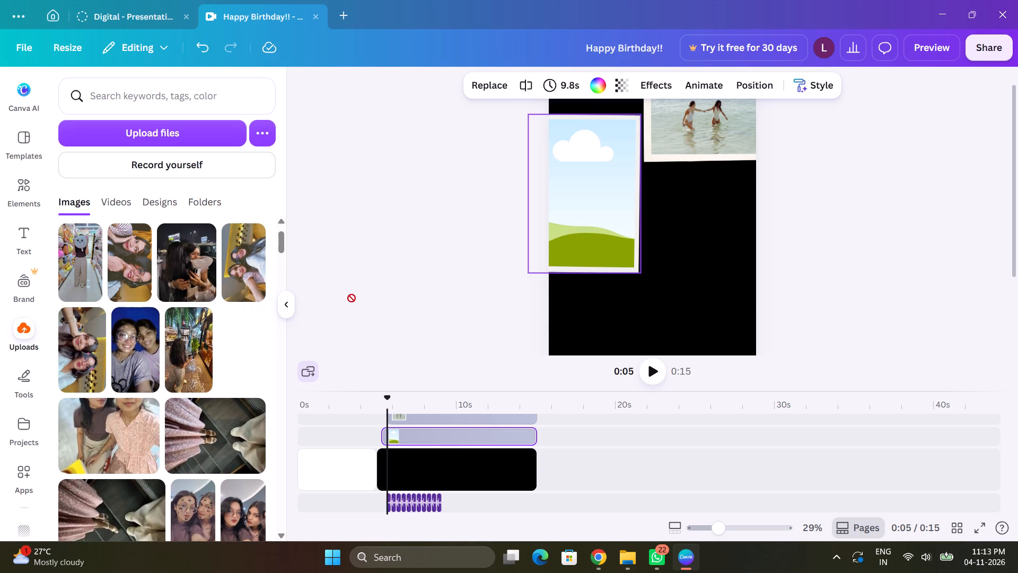
drag(352, 298, 573, 188)
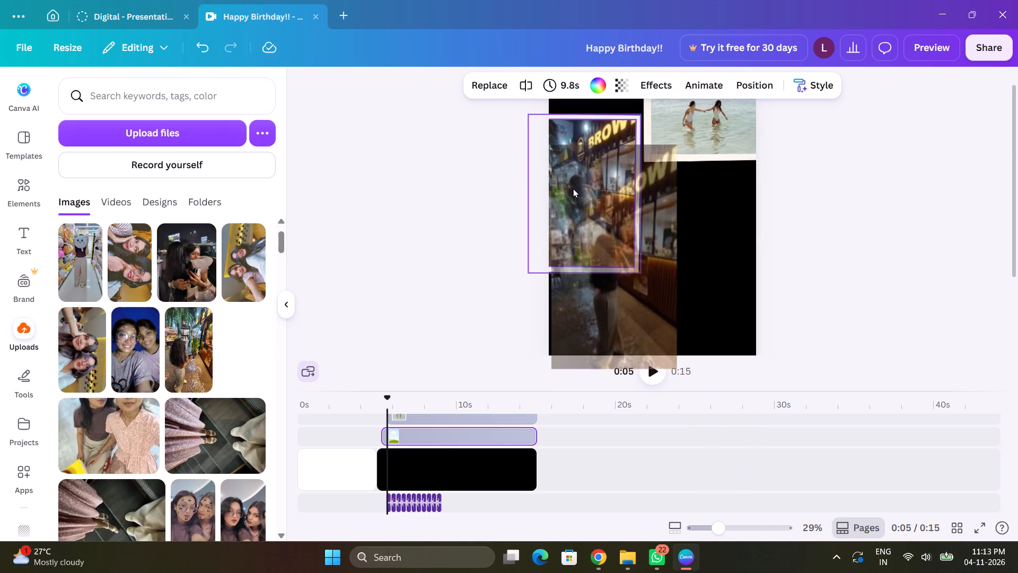
Finish placing the night photo with the BROW sign inside the first frame on the black page.
drag(573, 188, 575, 186)
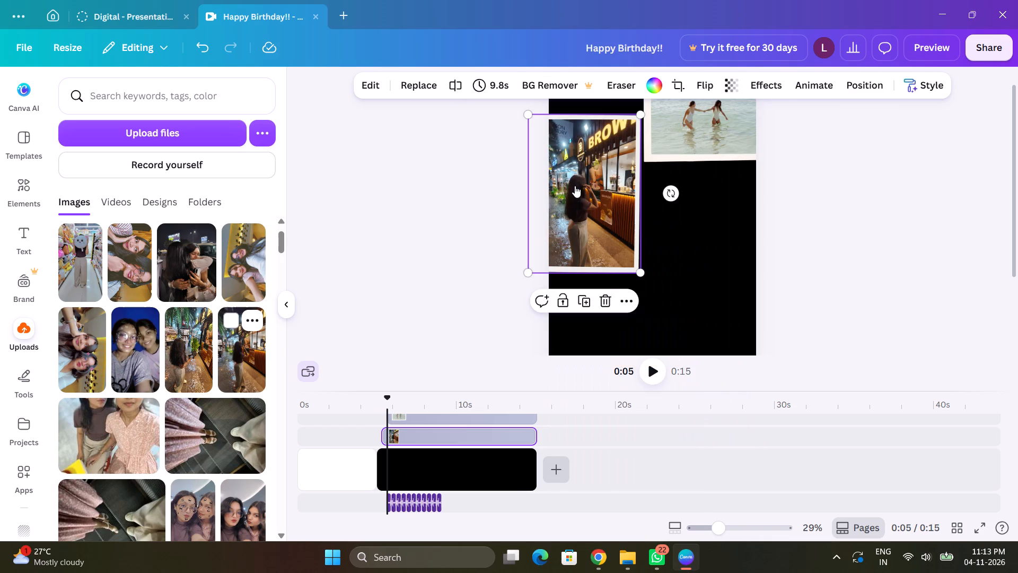
Examine the photo sequence on the black page by moving the playhead to about 12.5 s and back to 0:05.
scroll(944, 288, up, 1)
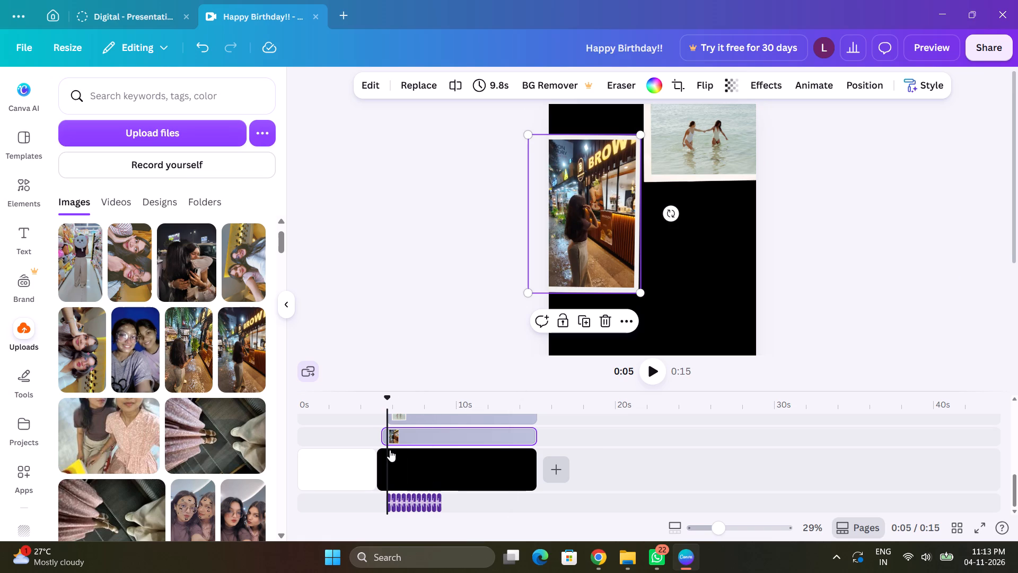
drag(388, 398, 414, 400)
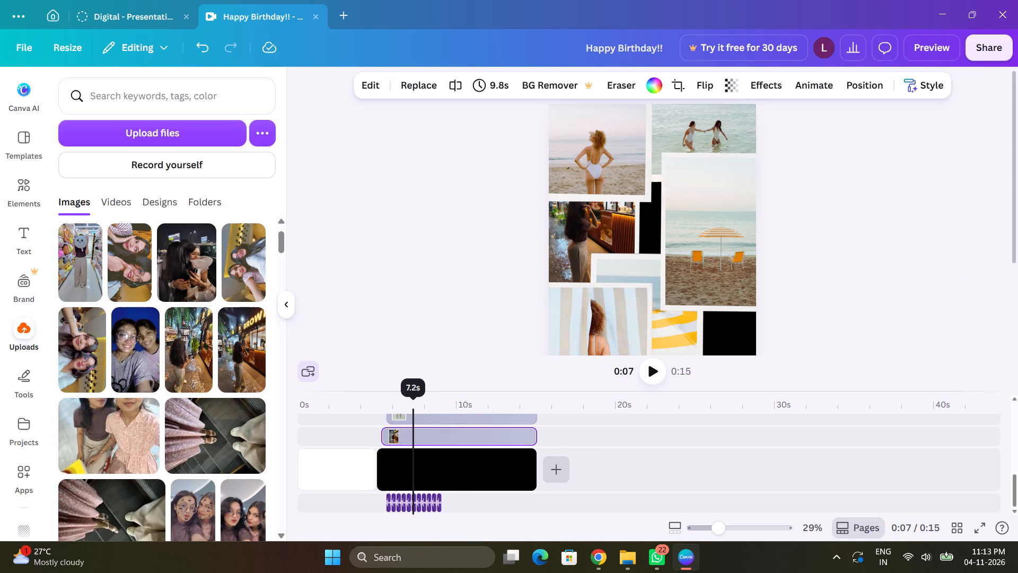
drag(414, 400, 441, 401)
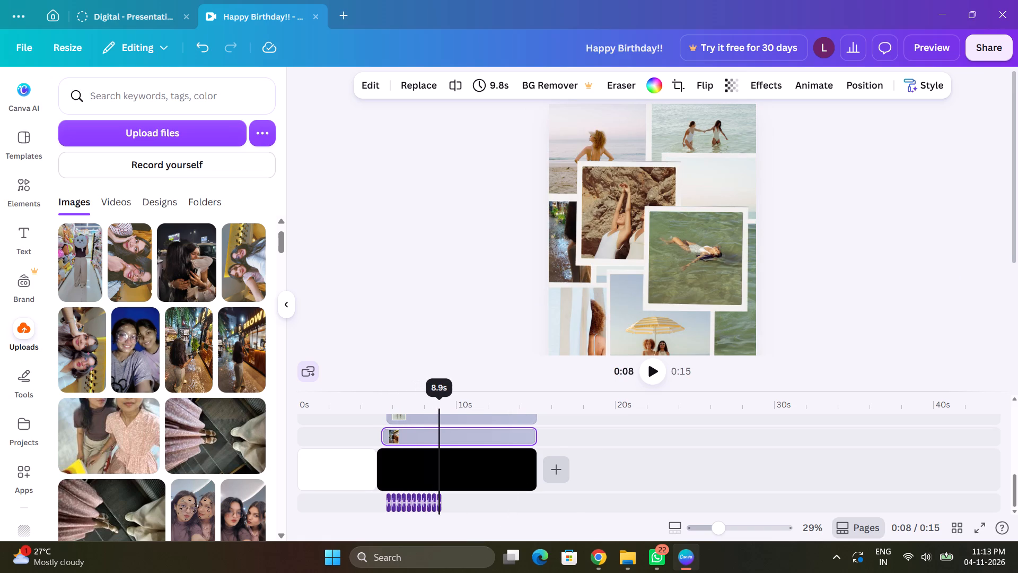
drag(441, 401, 498, 406)
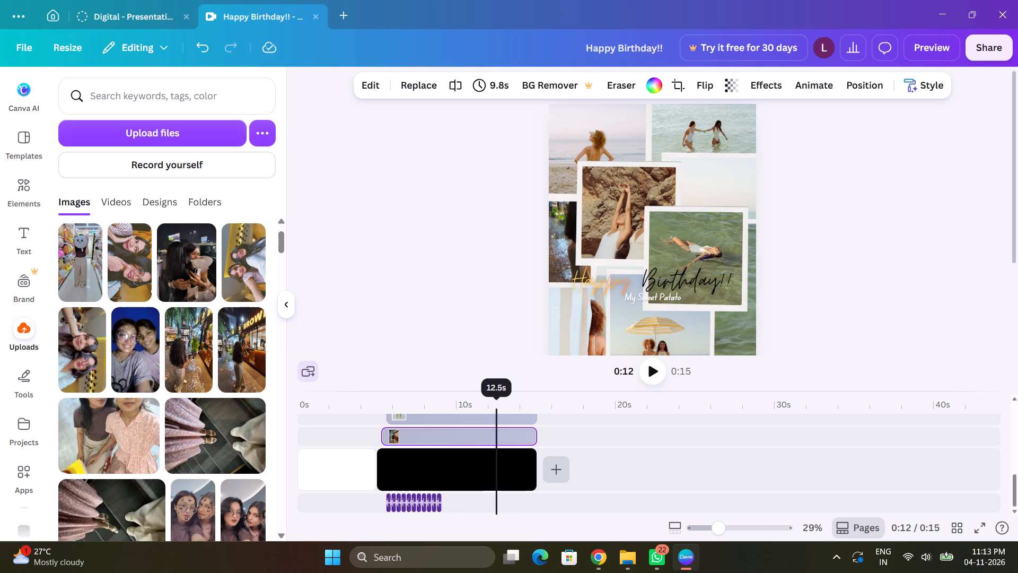
drag(498, 406, 456, 410)
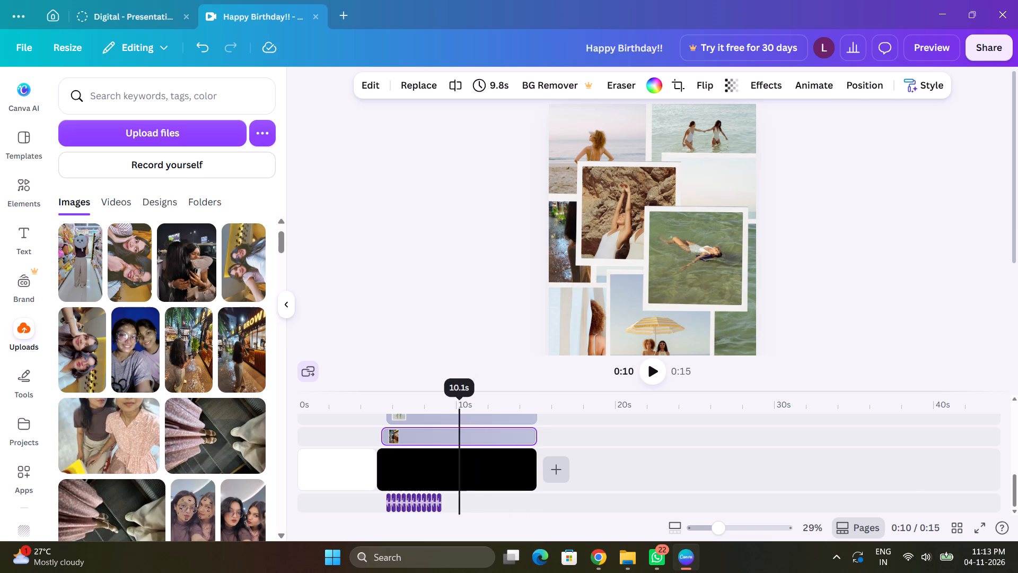
drag(456, 410, 406, 416)
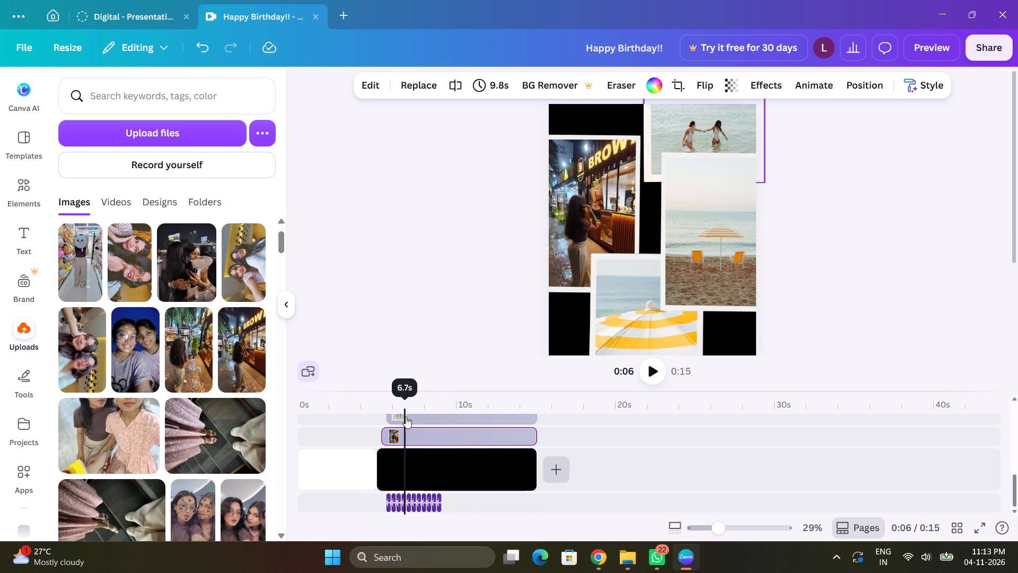
drag(406, 416, 390, 421)
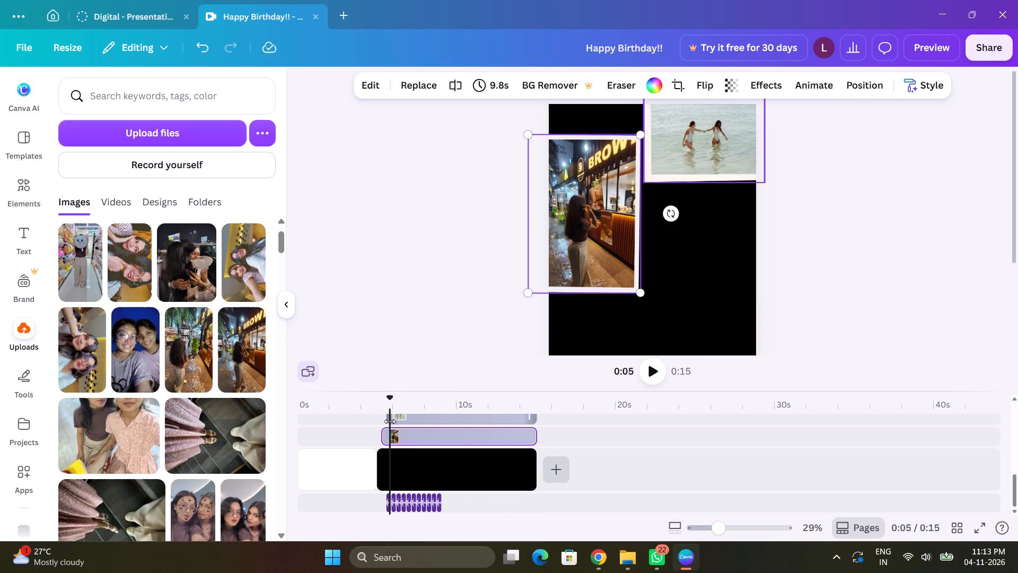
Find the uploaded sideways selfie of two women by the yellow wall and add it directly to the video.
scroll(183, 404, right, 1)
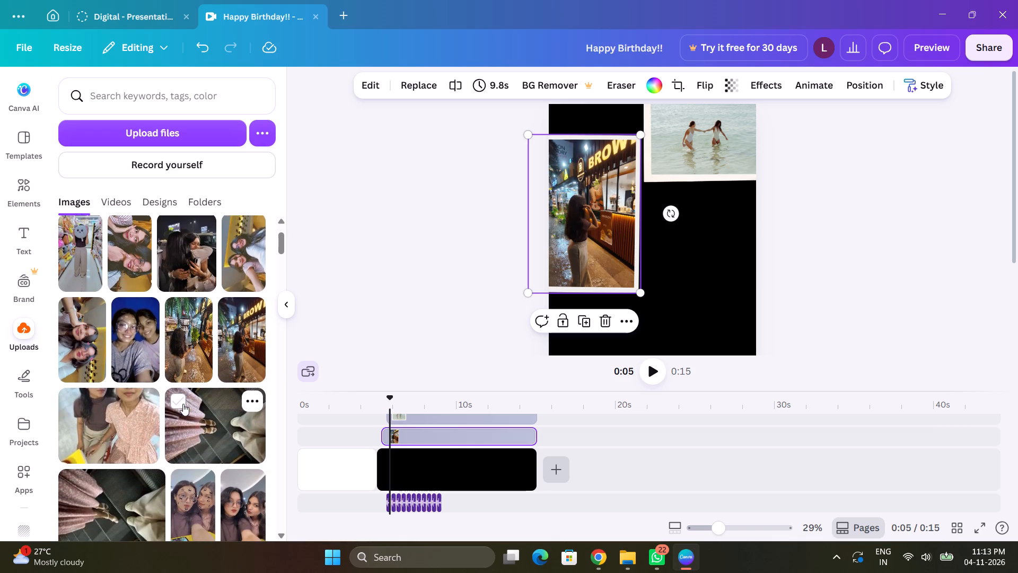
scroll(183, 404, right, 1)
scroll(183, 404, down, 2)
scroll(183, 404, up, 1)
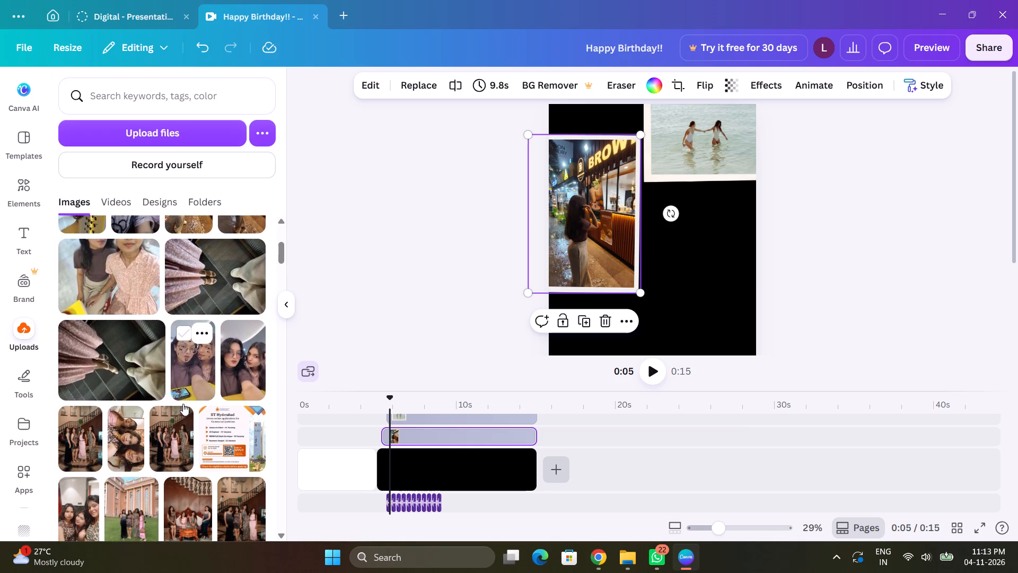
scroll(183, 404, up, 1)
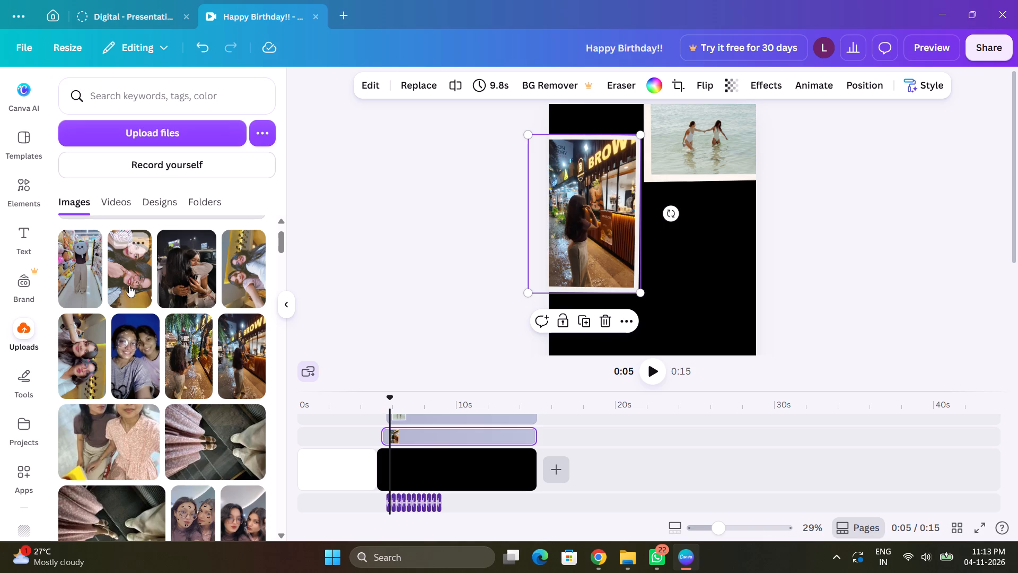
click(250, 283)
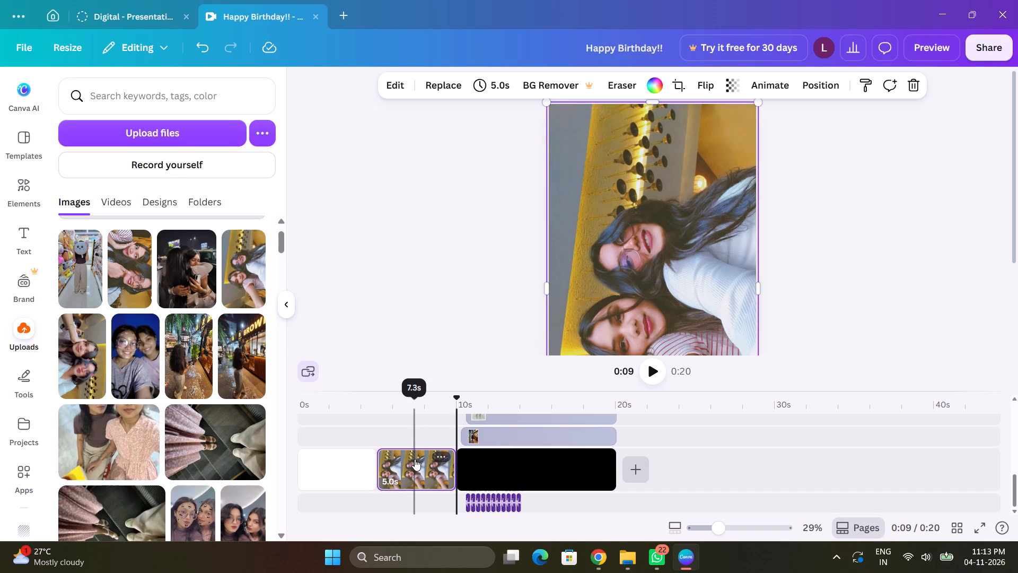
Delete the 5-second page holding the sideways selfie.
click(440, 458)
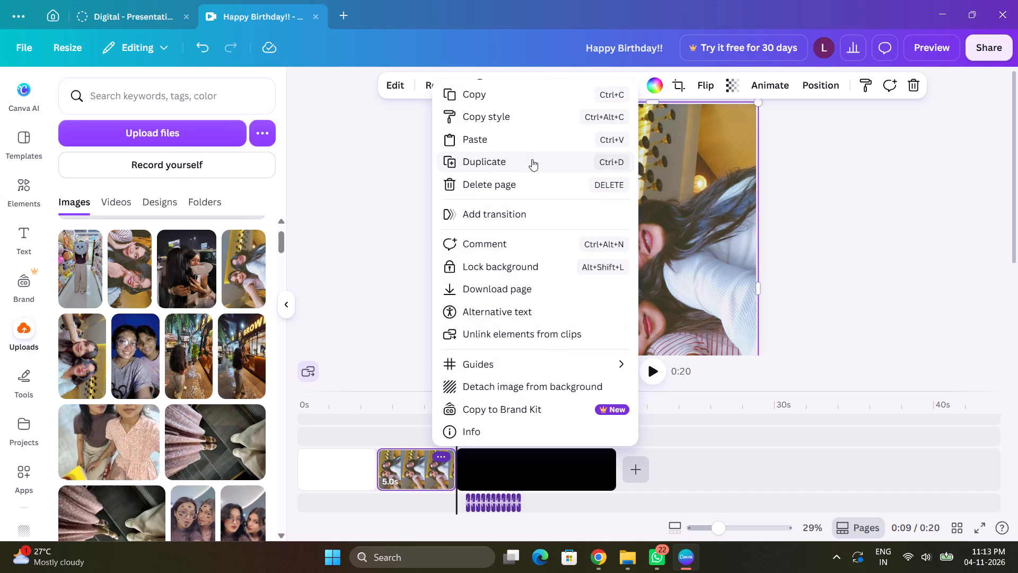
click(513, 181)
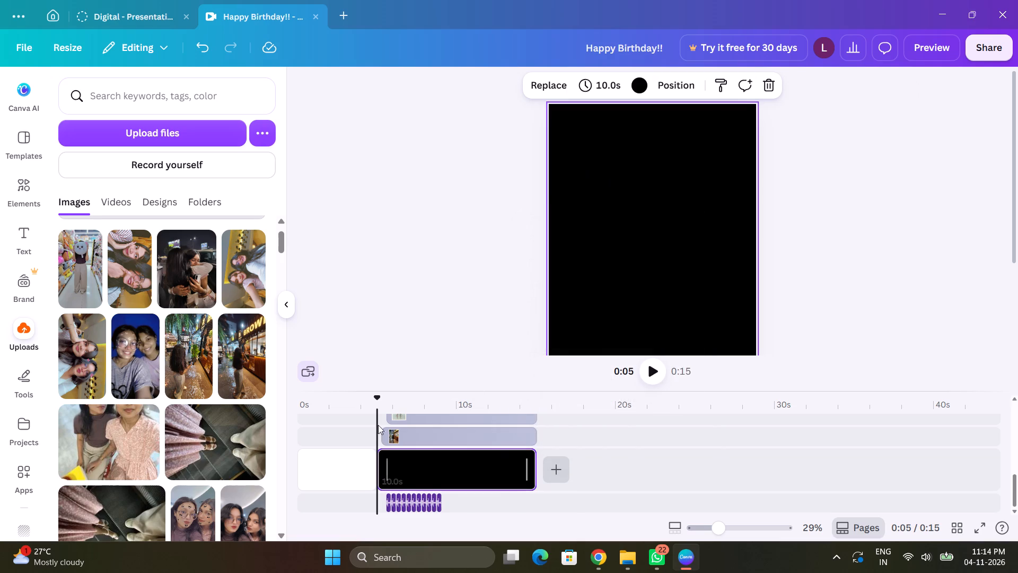
At 0:05 on the black page, delete only the image of the two women in the sea, keeping its frame.
drag(378, 396, 396, 397)
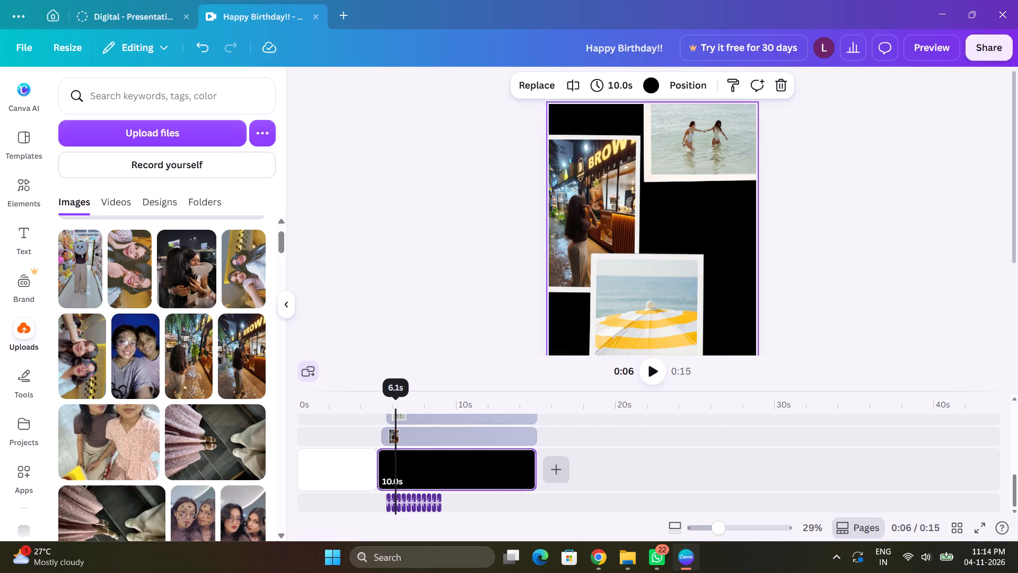
drag(396, 397, 390, 398)
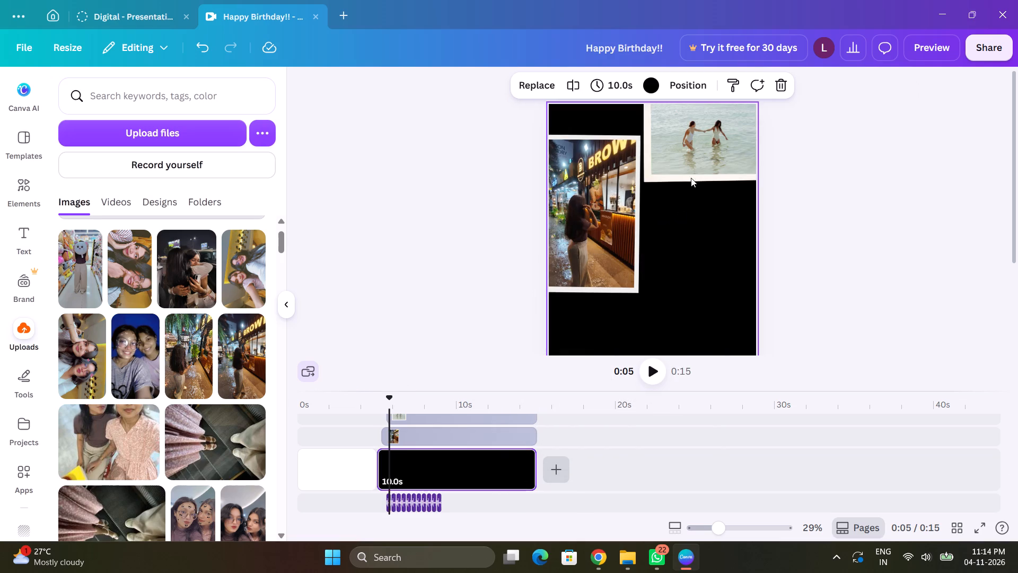
click(688, 159)
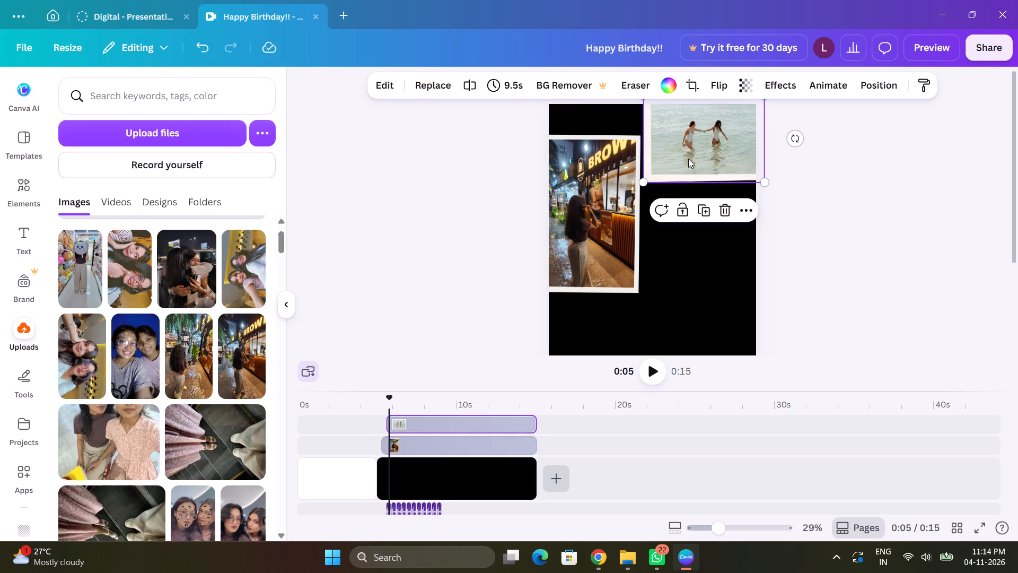
click(724, 213)
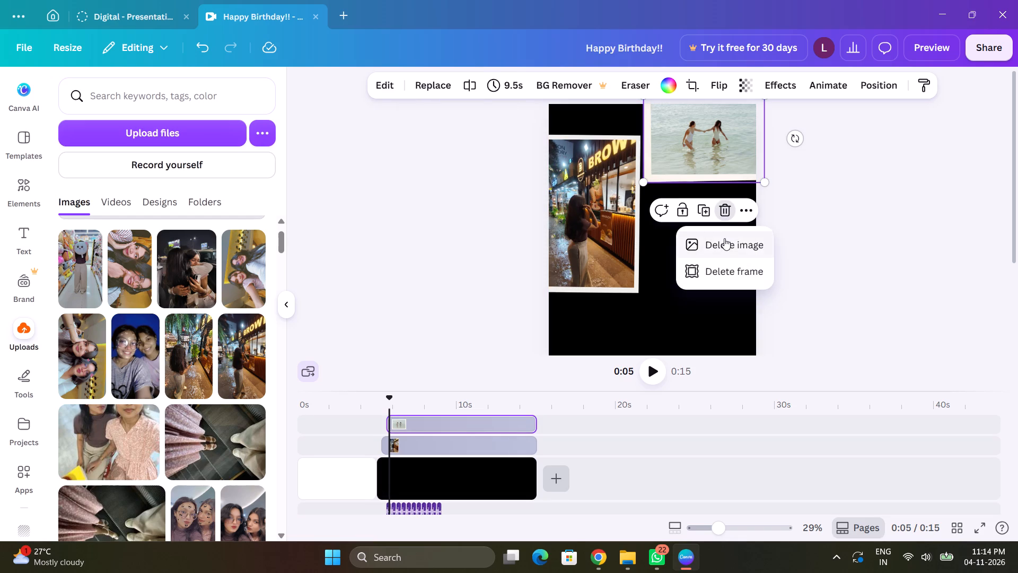
click(724, 238)
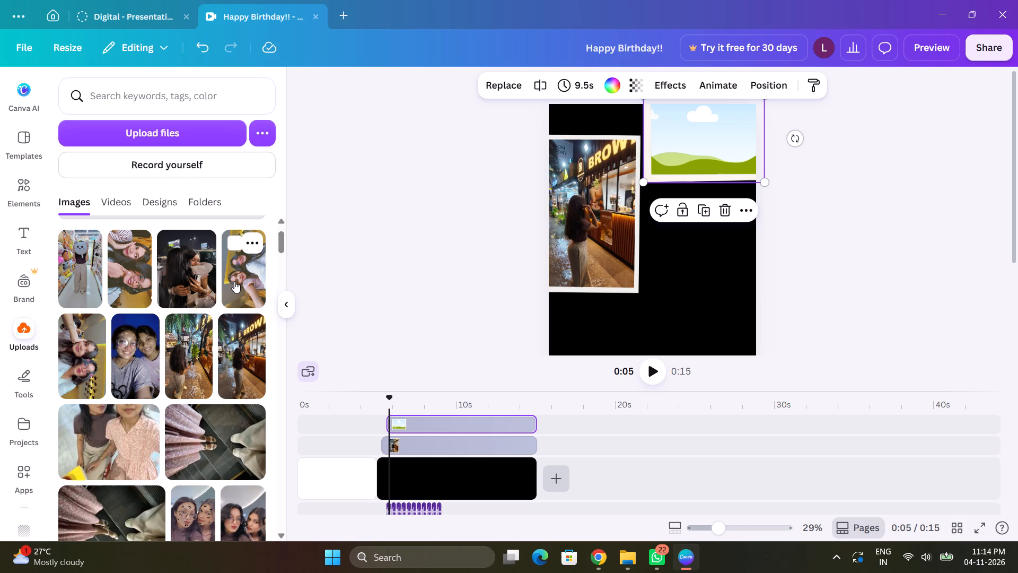
Place the uploaded sideways selfie of two women by the yellow wall inside the empty upper-right frame of the page.
drag(234, 281, 609, 193)
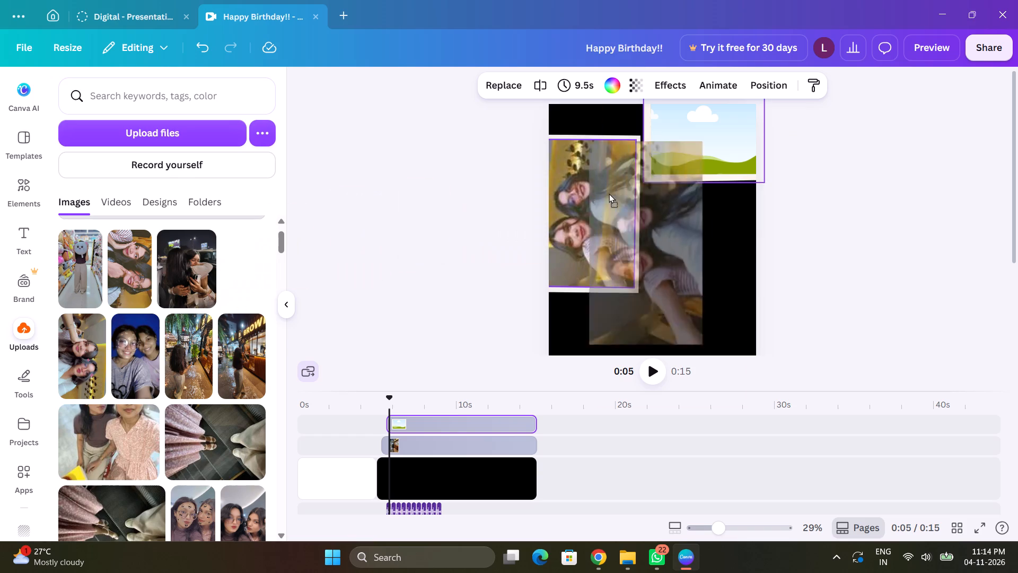
drag(609, 193, 697, 151)
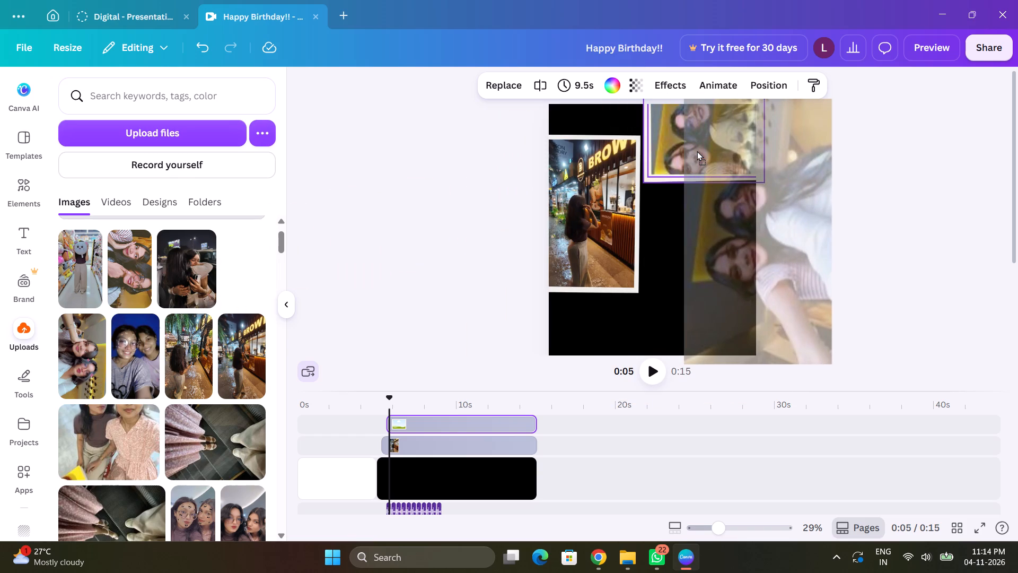
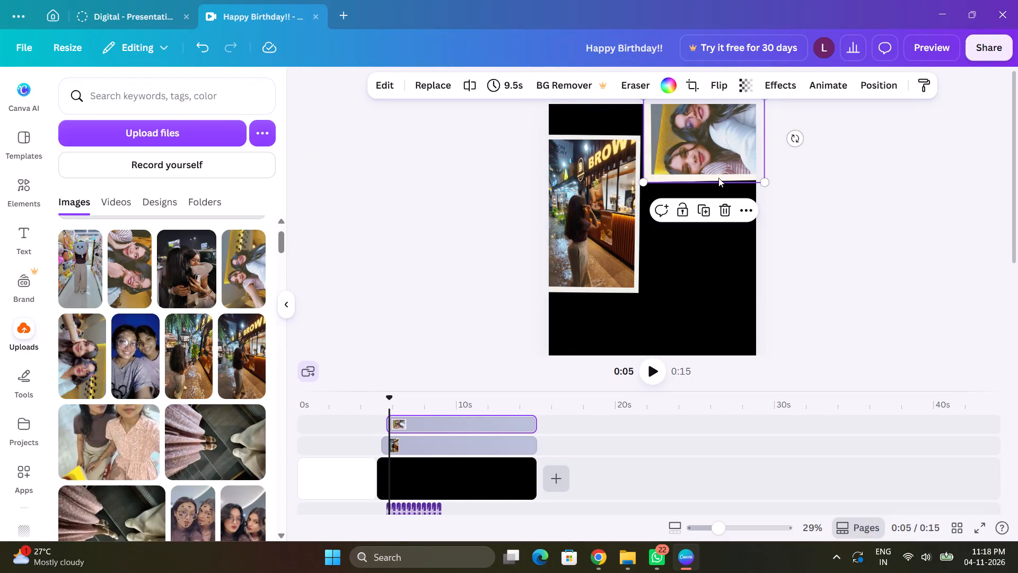
Delete only the sideways selfie from the page's upper-right frame, keeping the frame itself.
click(744, 212)
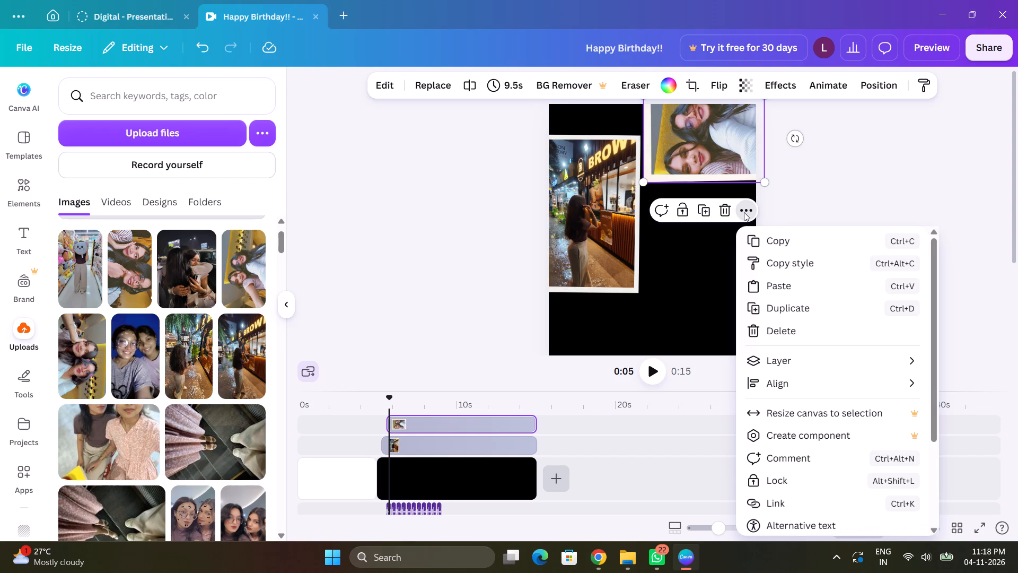
click(947, 177)
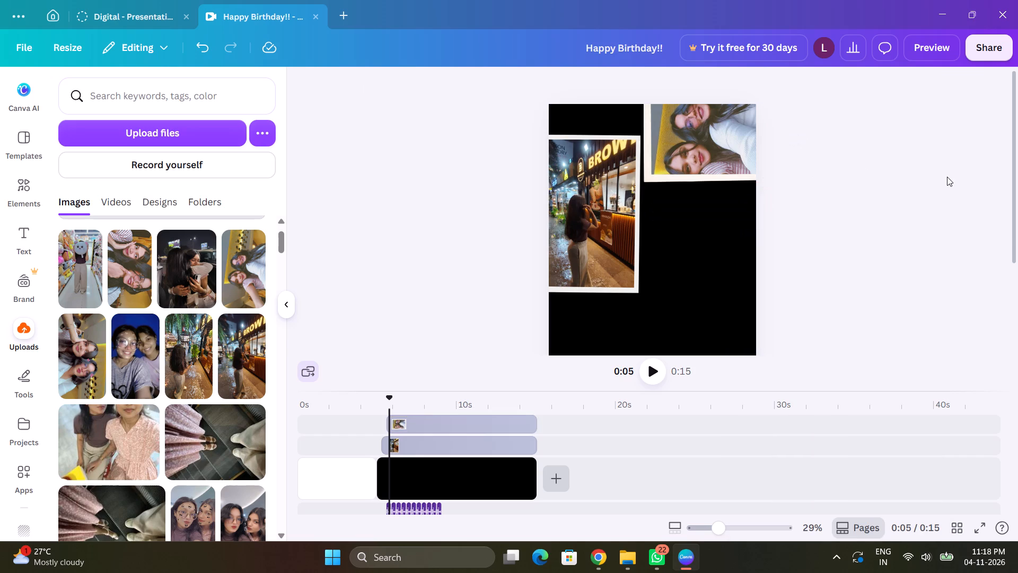
click(707, 129)
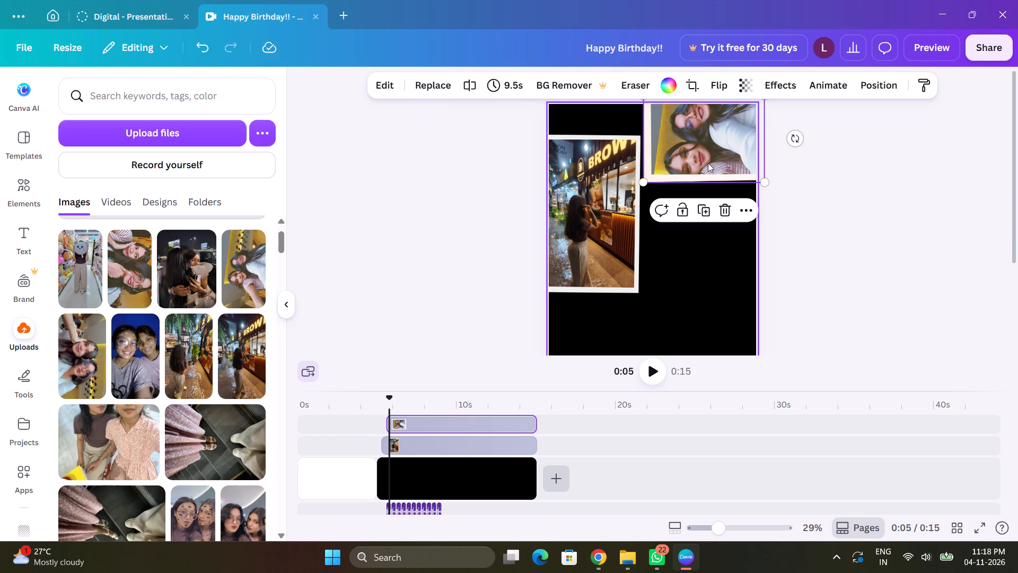
click(703, 150)
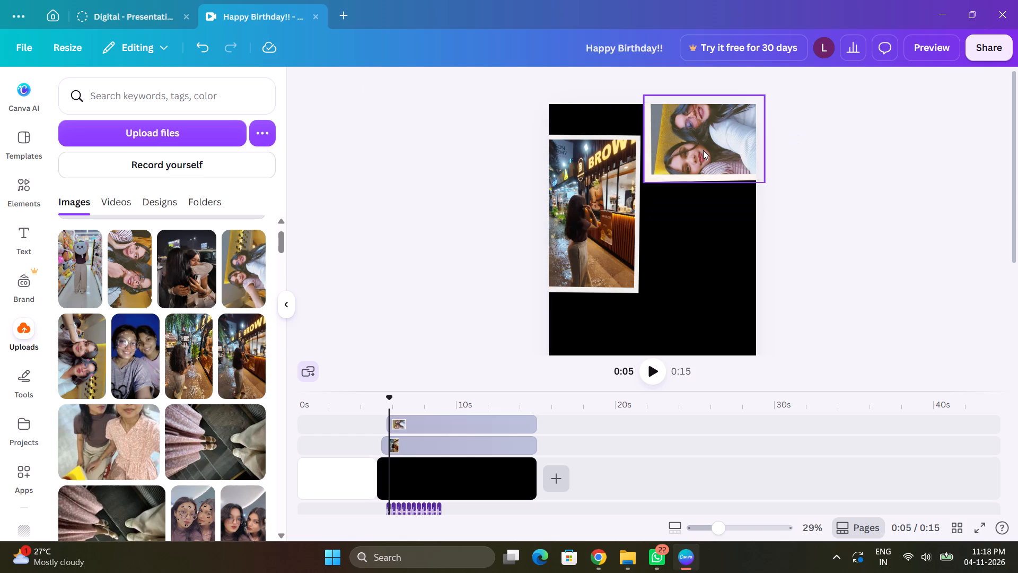
click(703, 150)
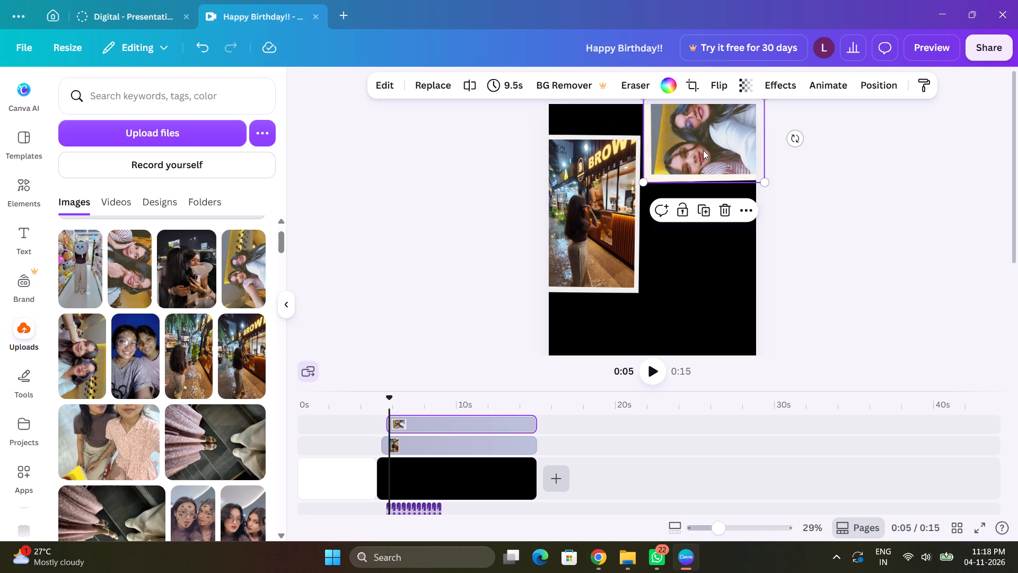
click(728, 204)
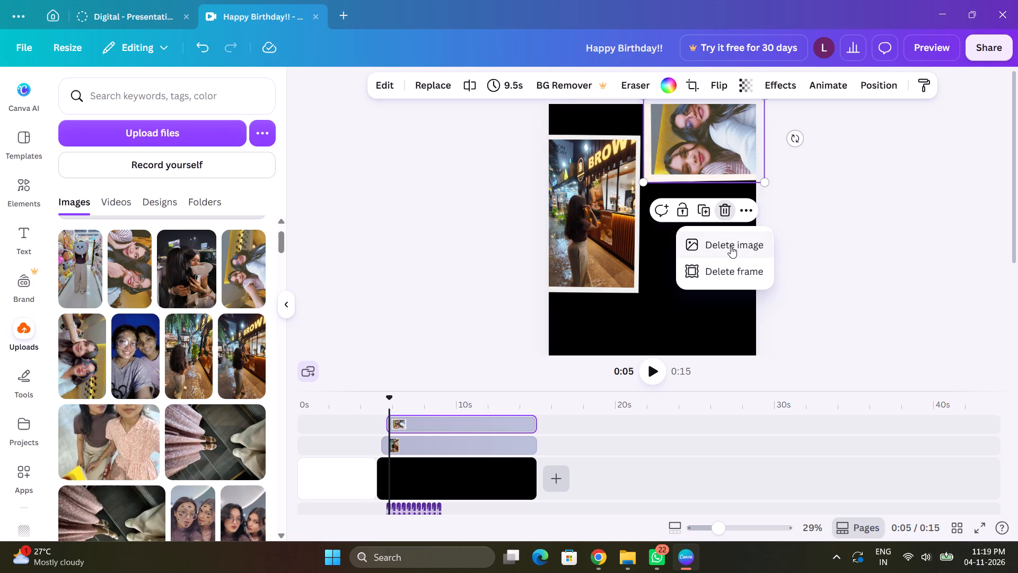
click(731, 246)
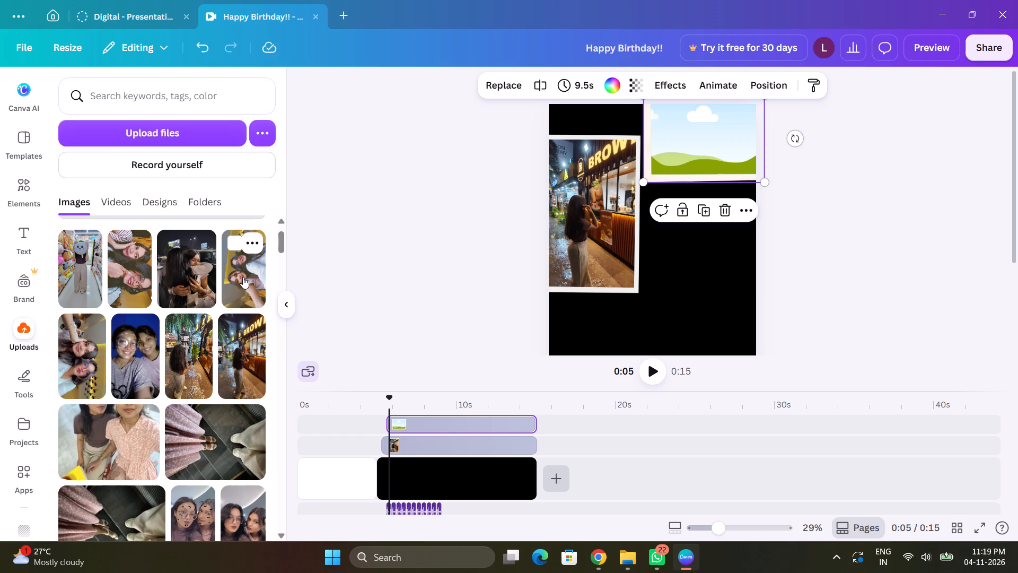
Add the uploaded sideways selfie by the yellow wall as a loose image on the black page, below the empty frame.
drag(243, 277, 662, 225)
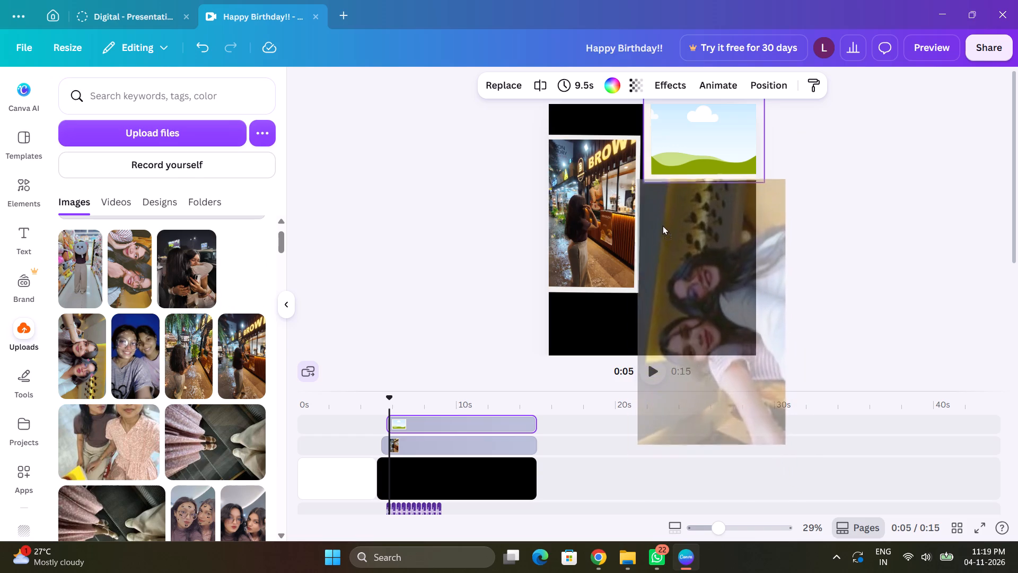
drag(662, 225, 670, 249)
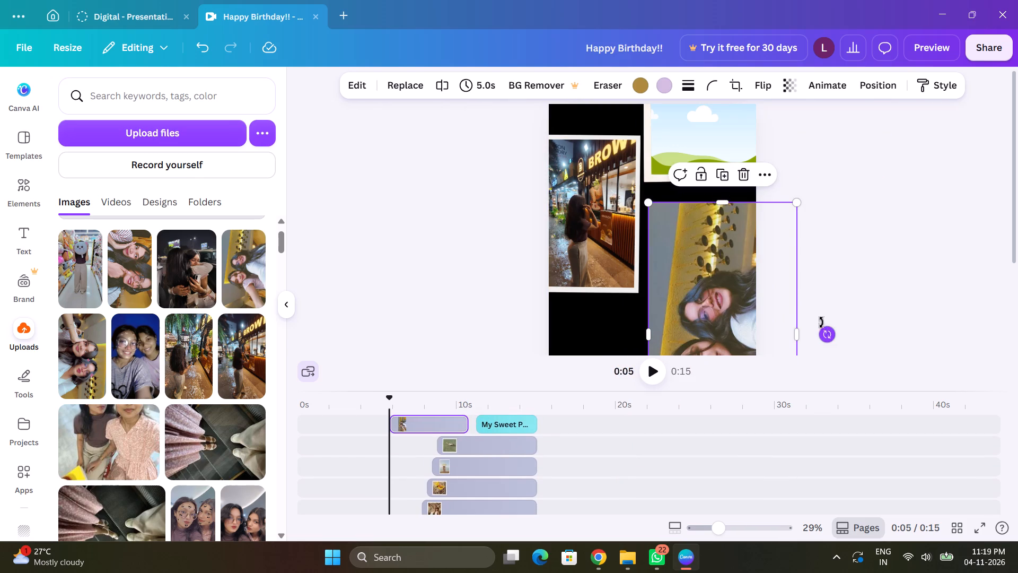
click(766, 171)
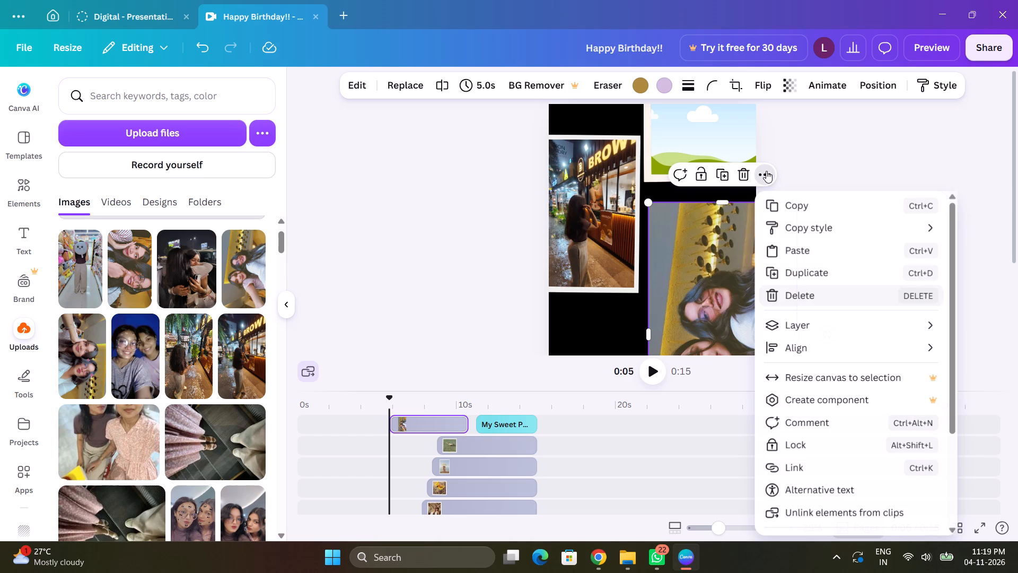
click(856, 150)
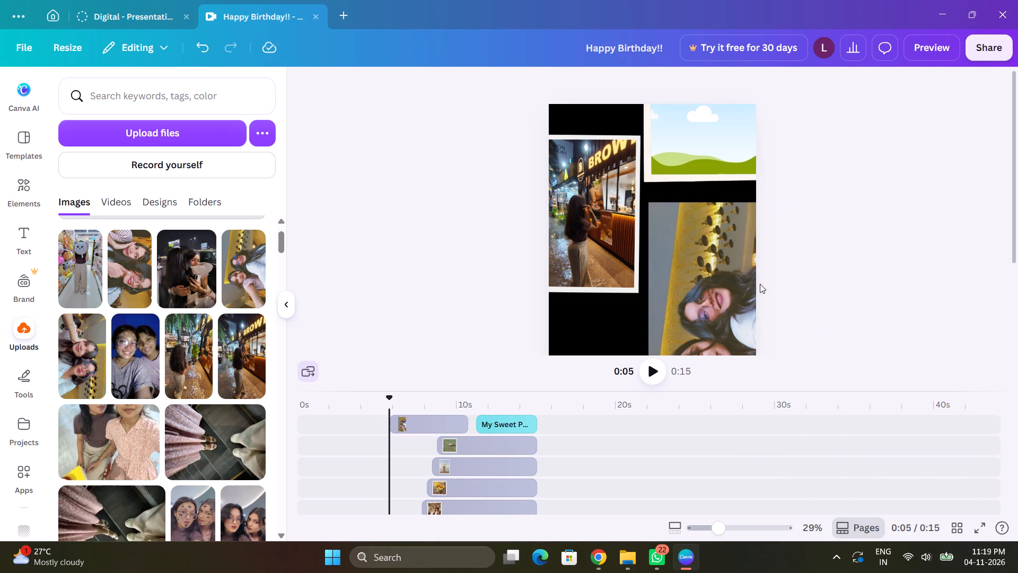
Rotate the loose selfie a quarter turn clockwise so it is upright, and shrink it to nearly the empty frame's size.
click(726, 273)
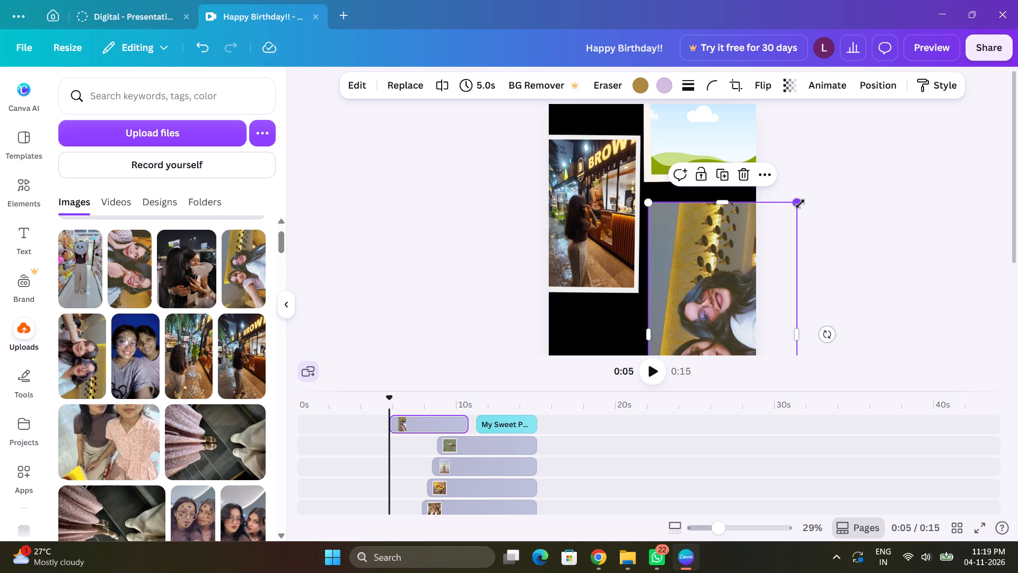
drag(800, 204, 745, 224)
drag(706, 285, 680, 232)
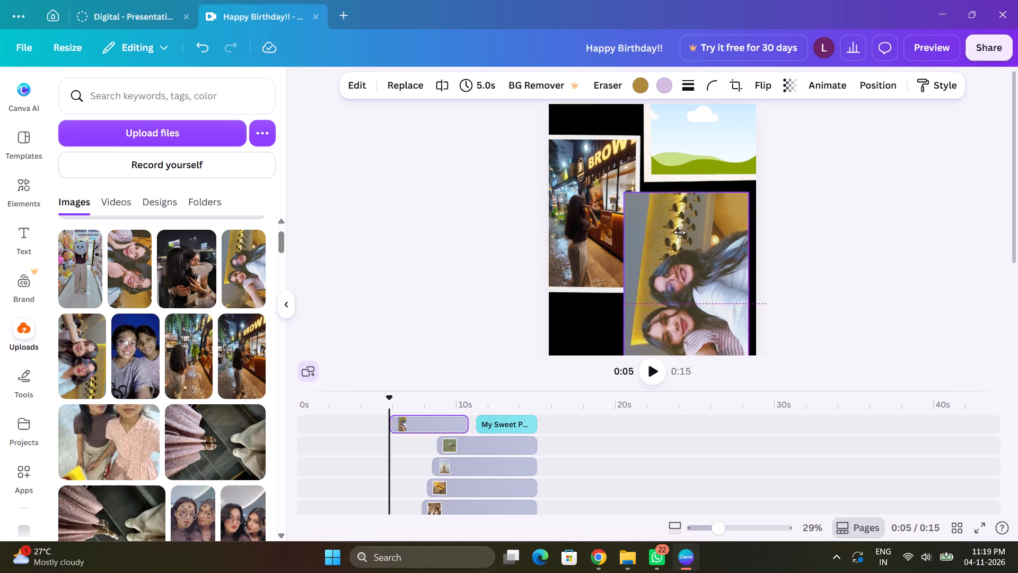
drag(680, 232, 670, 195)
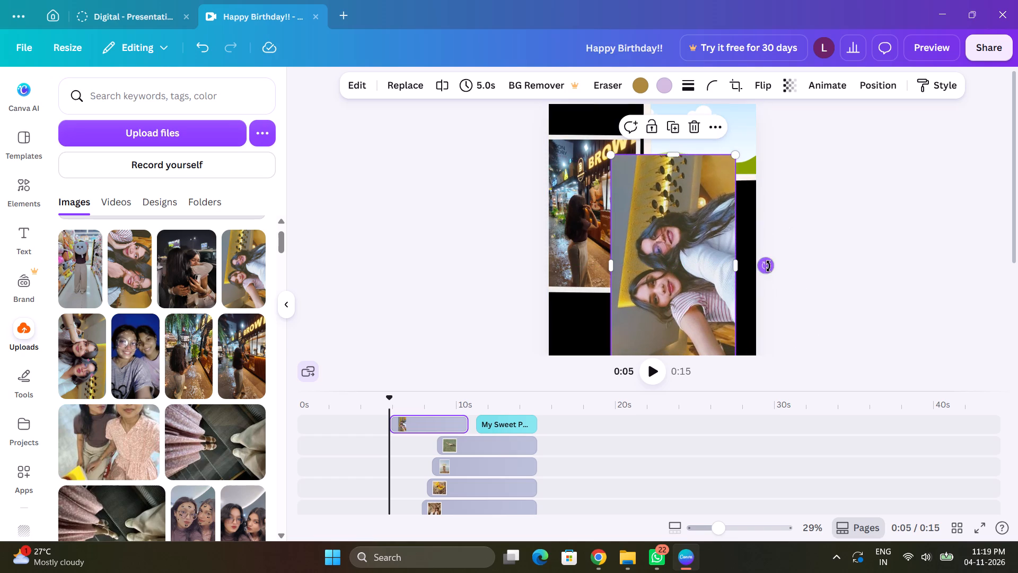
drag(768, 266, 674, 335)
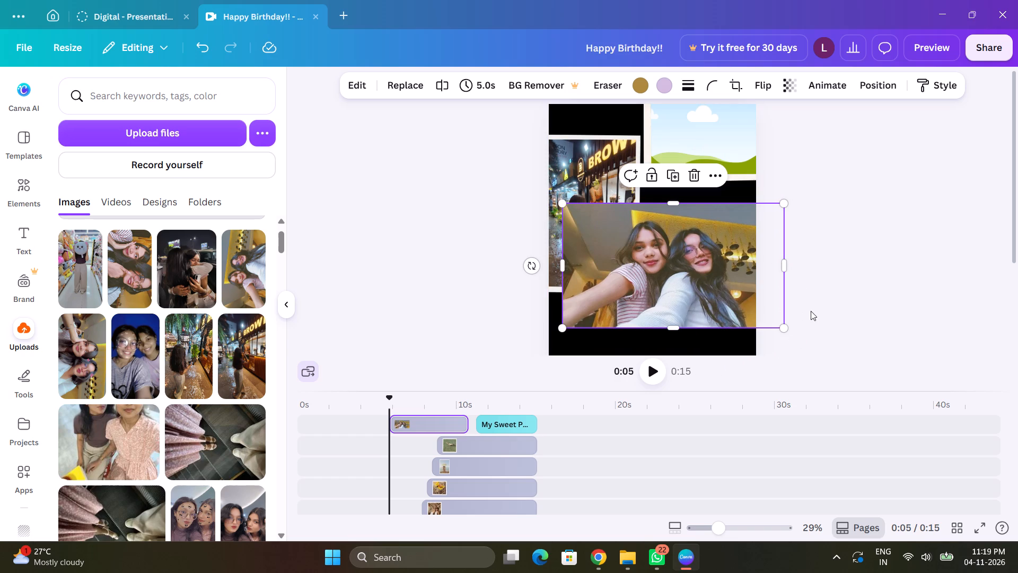
right_drag(783, 328, 736, 299)
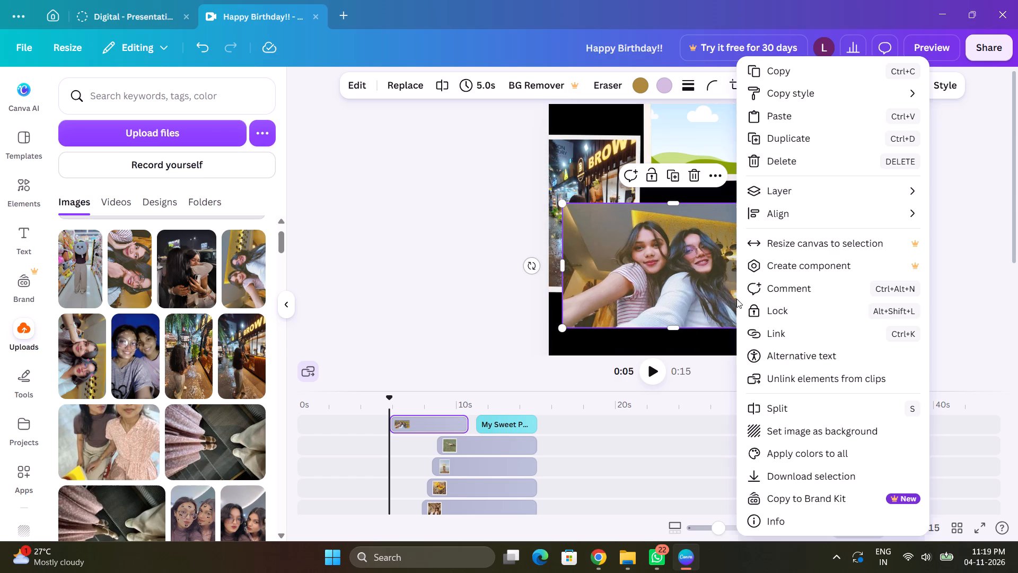
click(937, 268)
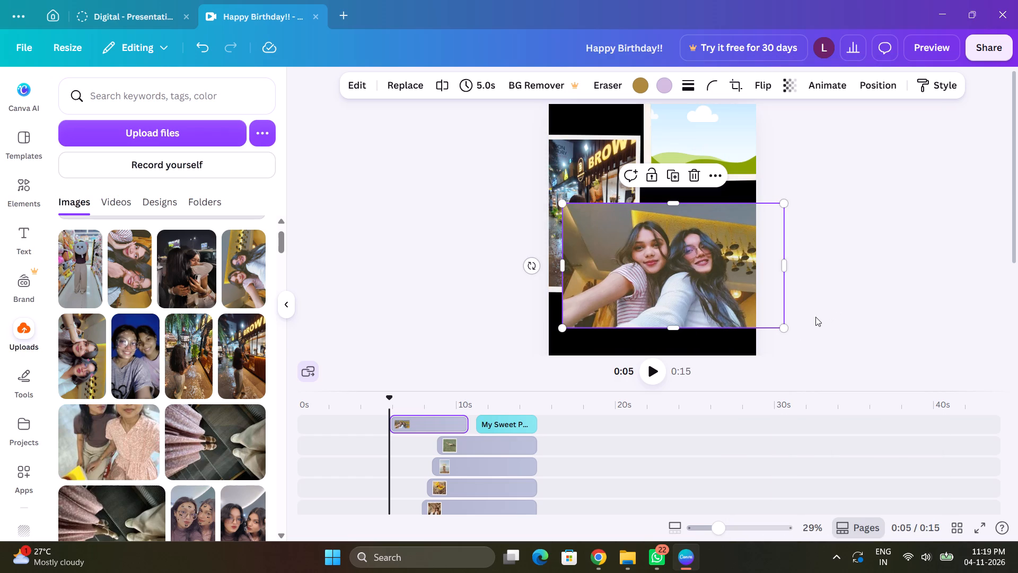
drag(781, 331, 718, 297)
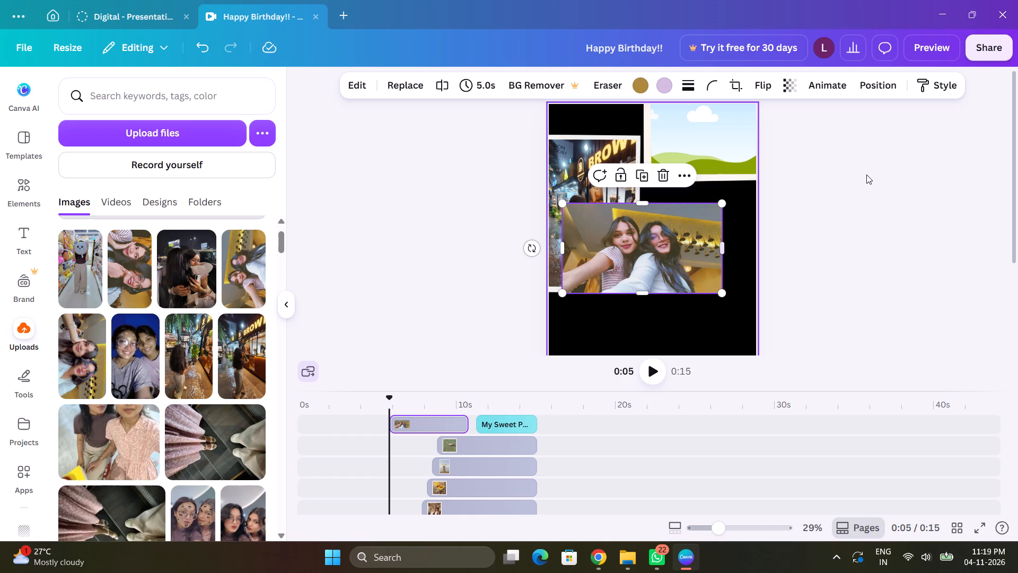
Place the upright selfie of the two women inside the empty upper-right frame.
drag(639, 265, 697, 162)
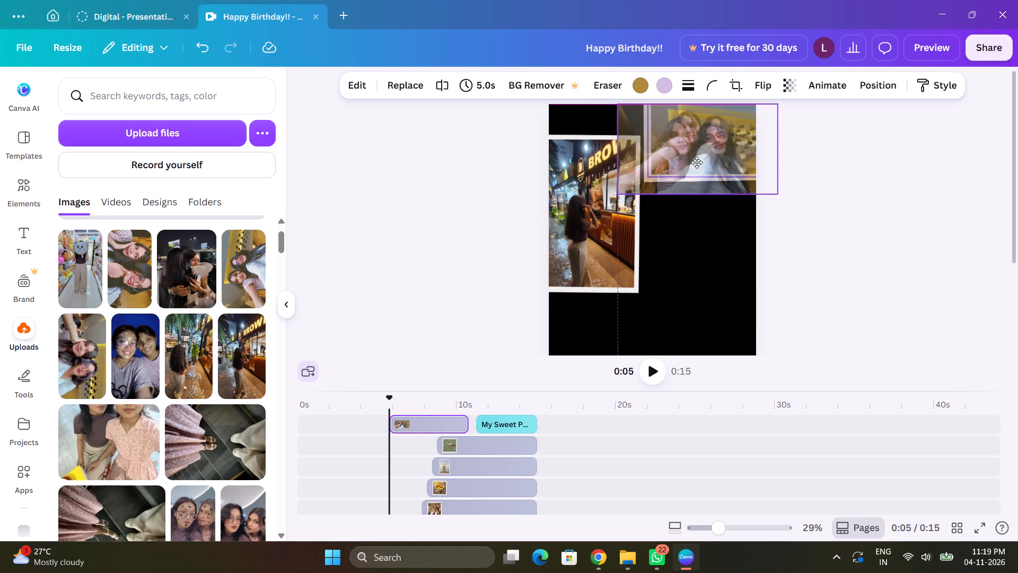
drag(697, 162, 699, 161)
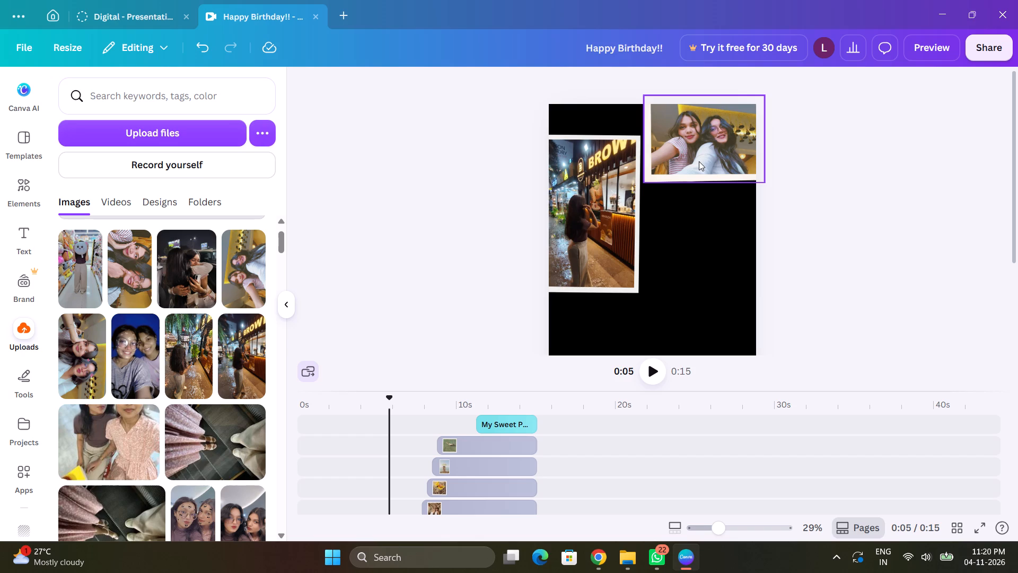
At 0:06, replace the yellow-striped umbrella image in the lower frame with the uploaded photo of two women hugging.
scroll(822, 299, right, 1)
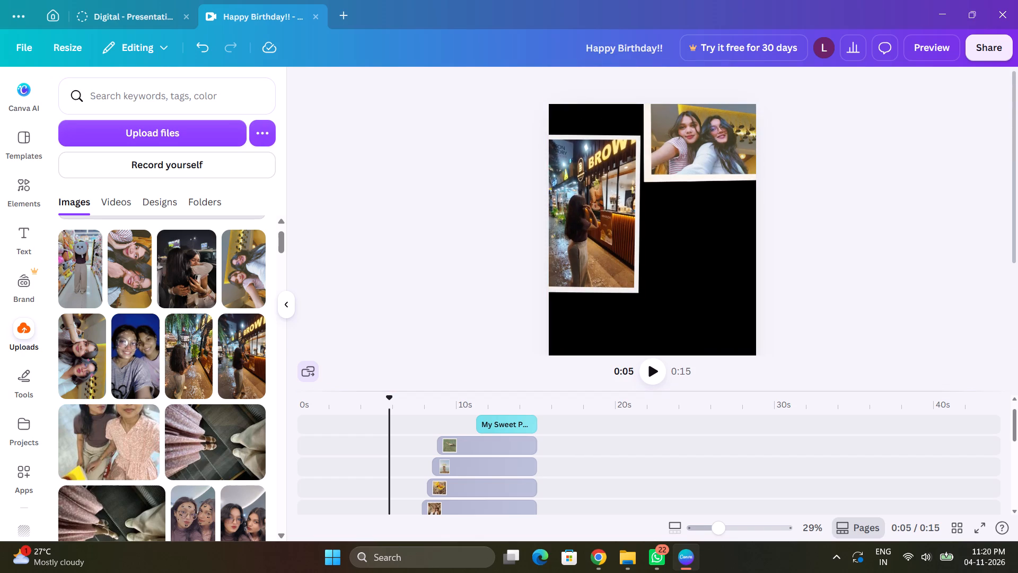
scroll(429, 316, up, 1)
drag(389, 396, 399, 396)
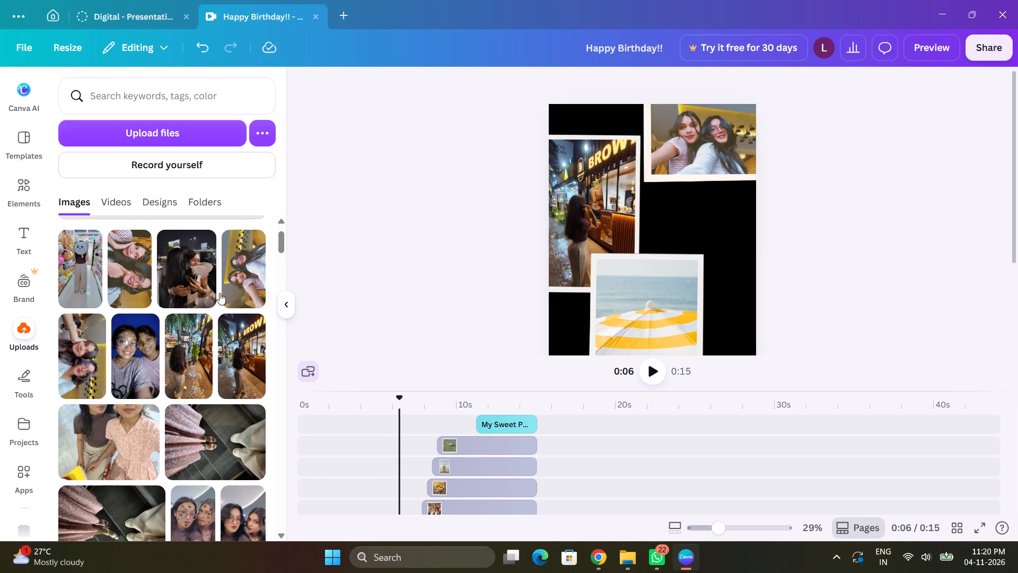
drag(193, 278, 637, 303)
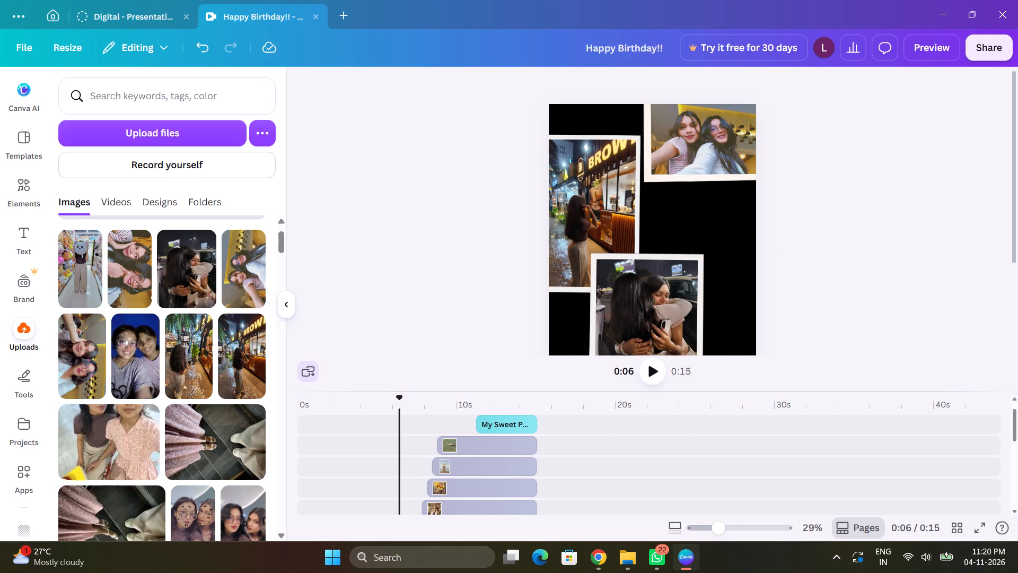
At 0:07, replace the beach umbrella and chairs image with the uploaded upright selfie of two women in brown tops.
drag(400, 395, 410, 397)
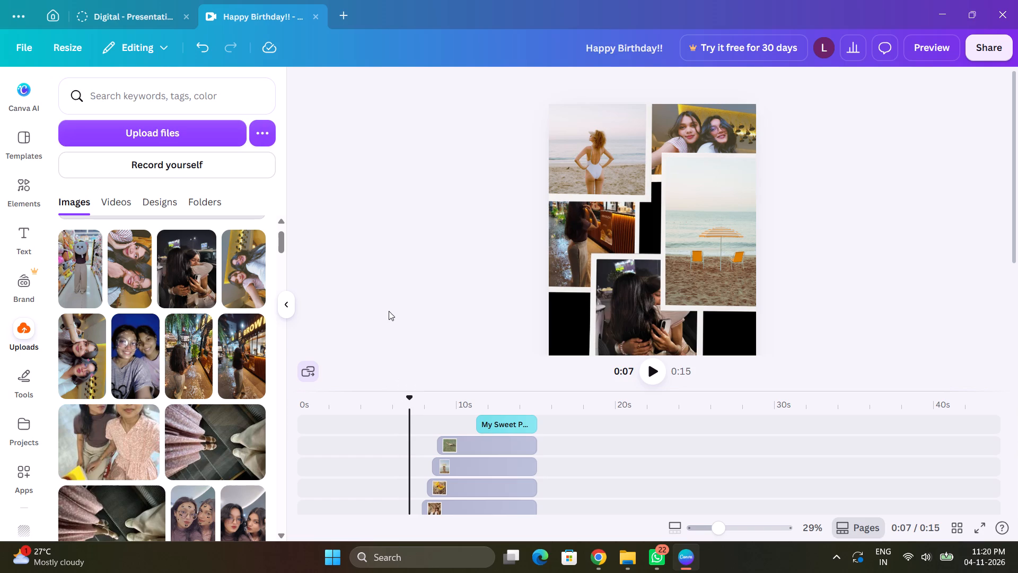
scroll(389, 311, down, 1)
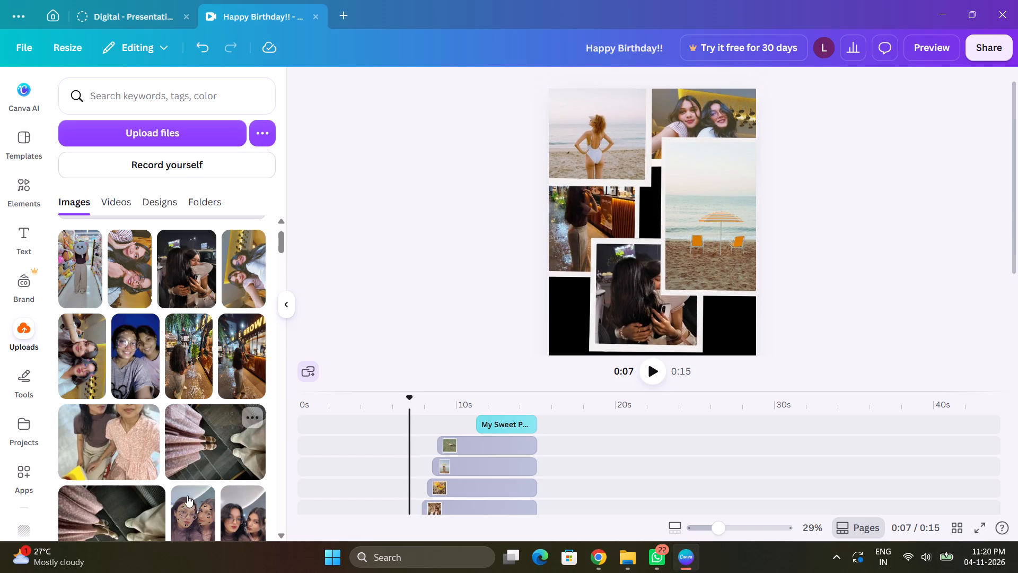
drag(245, 522, 678, 211)
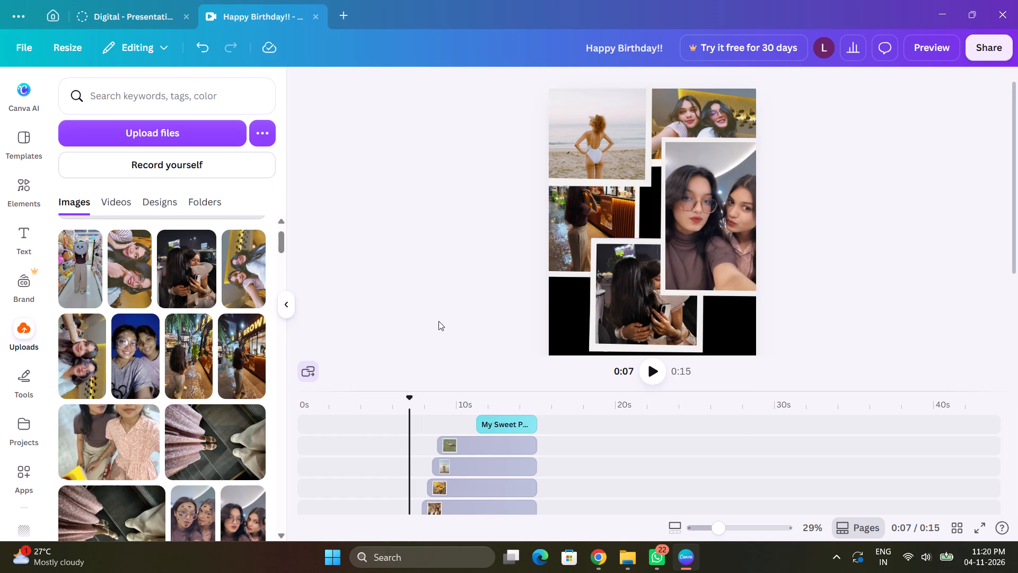
At 0:07, add the uploaded sideways selfie with the raised arm as a loose image over the page's lower-left black area.
scroll(389, 329, down, 1)
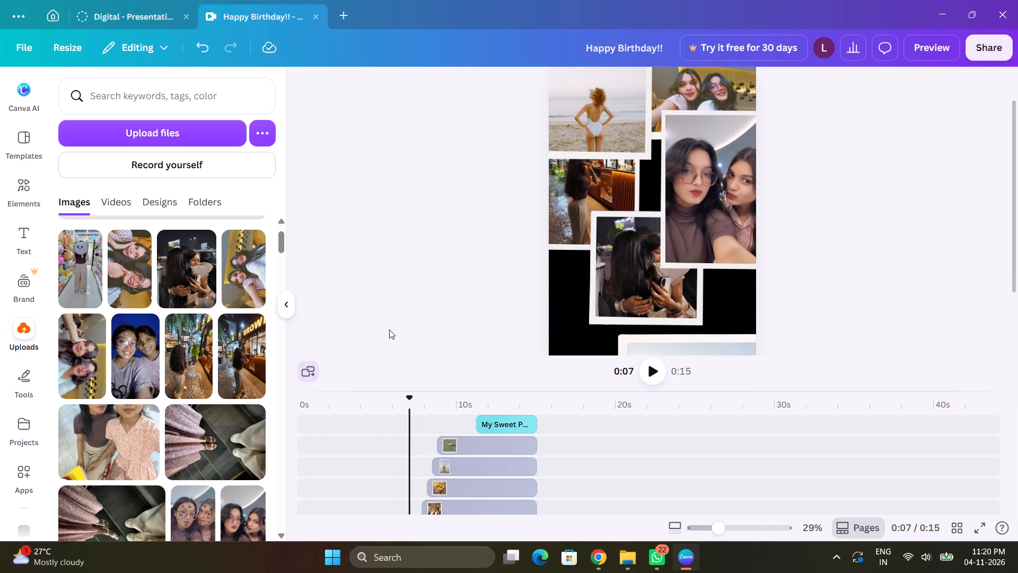
scroll(389, 329, down, 2)
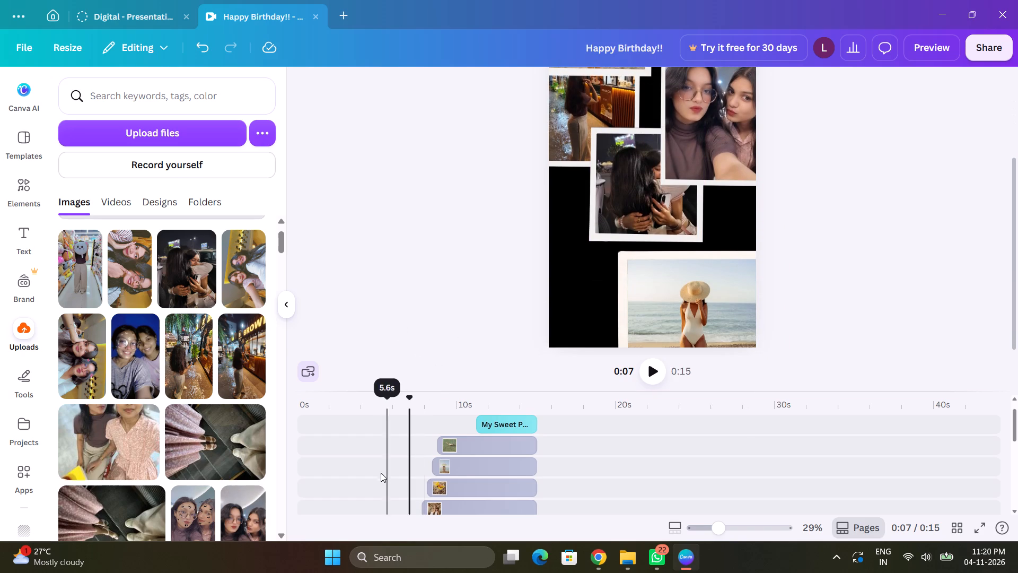
scroll(387, 479, down, 3)
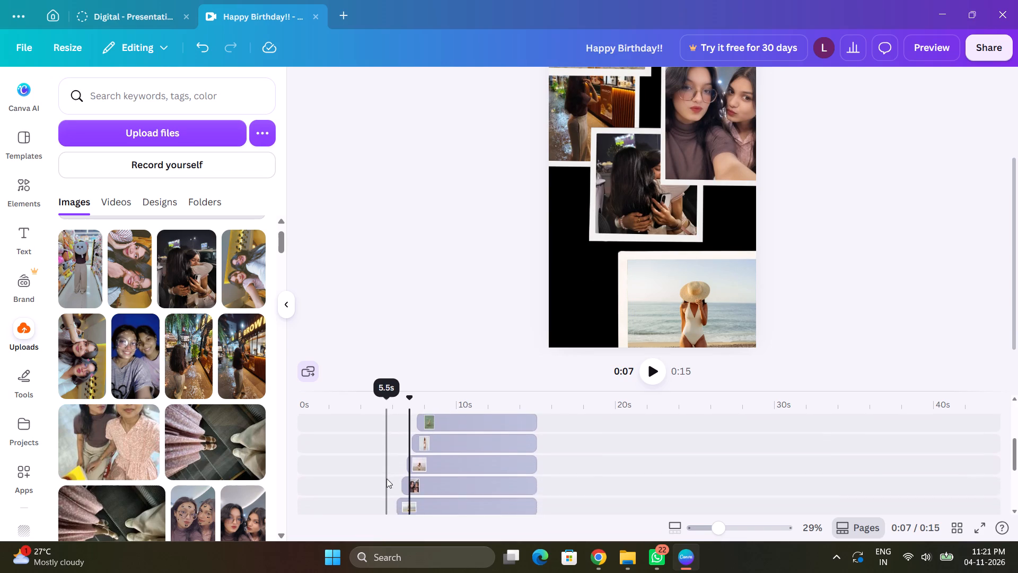
scroll(387, 479, up, 1)
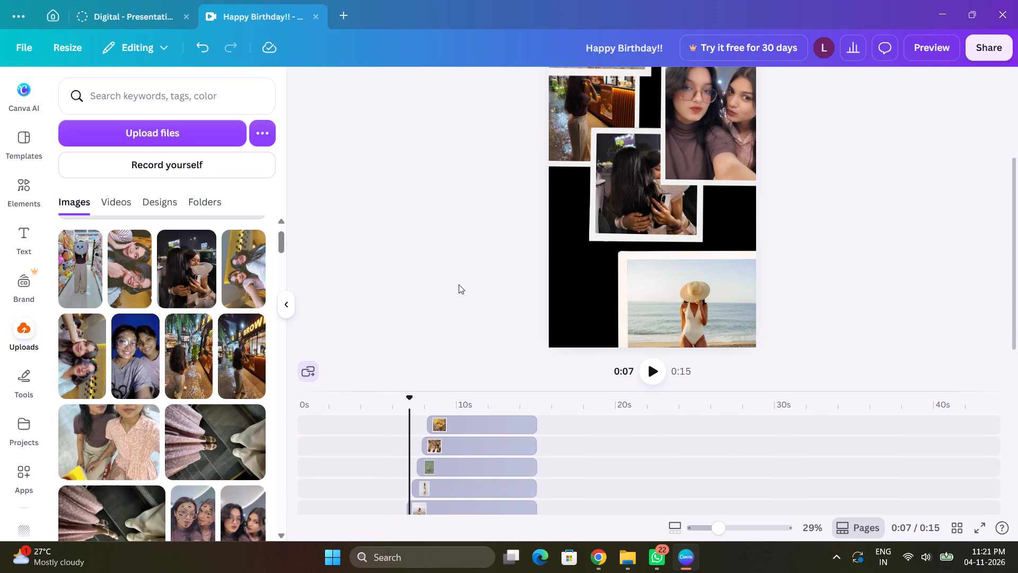
scroll(459, 284, down, 1)
scroll(459, 284, up, 1)
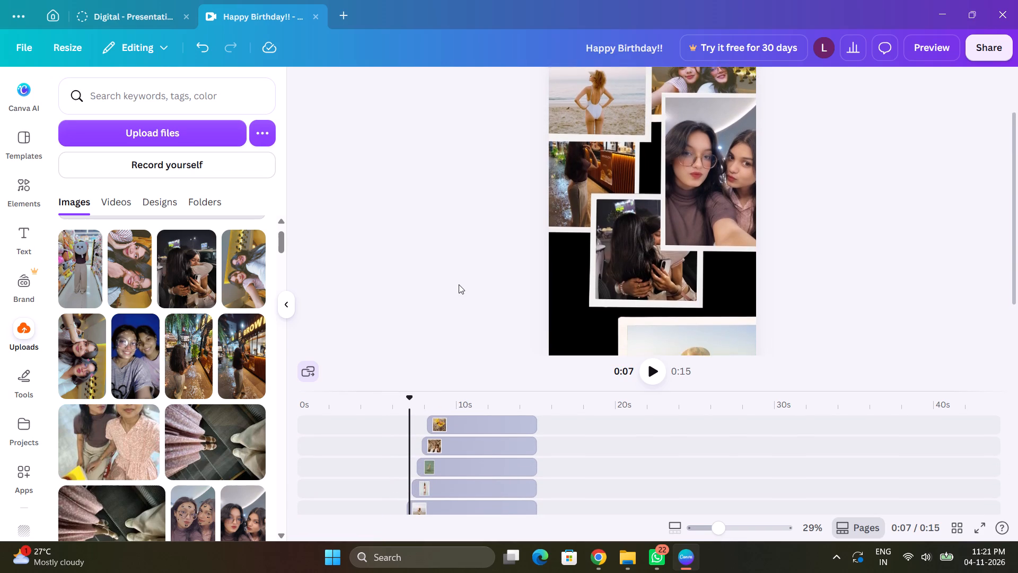
scroll(459, 284, up, 1)
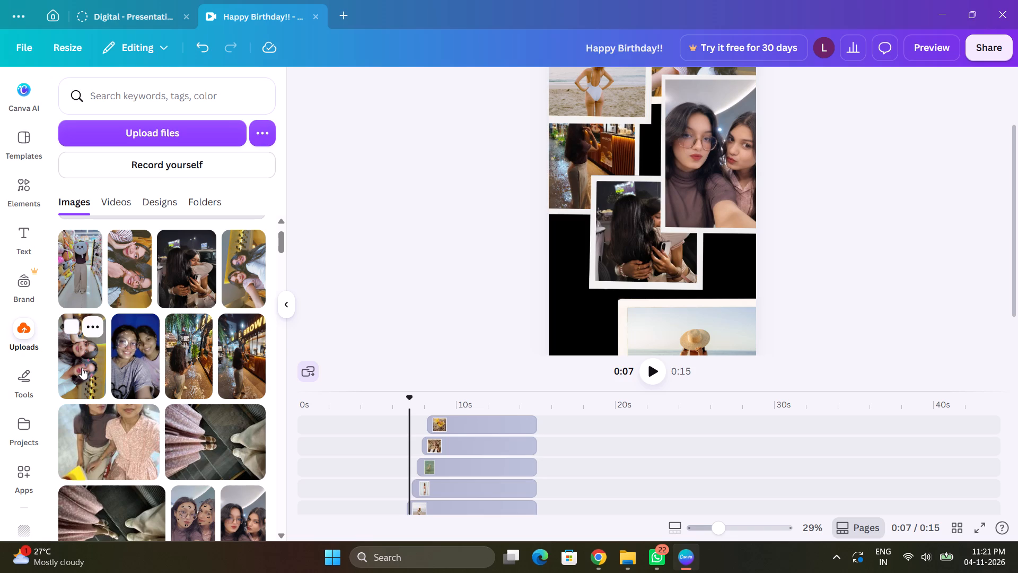
drag(82, 368, 574, 299)
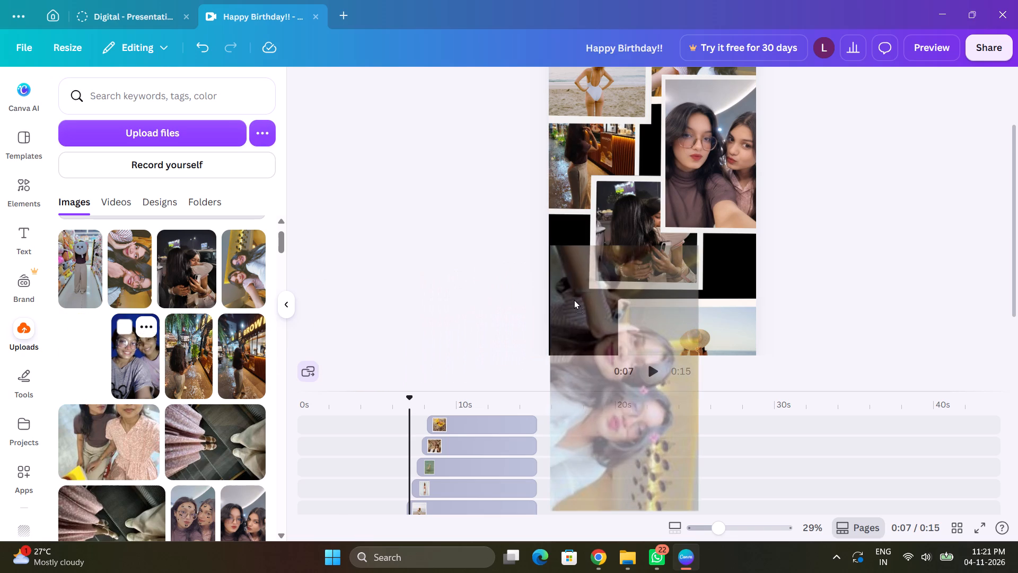
drag(574, 299, 572, 299)
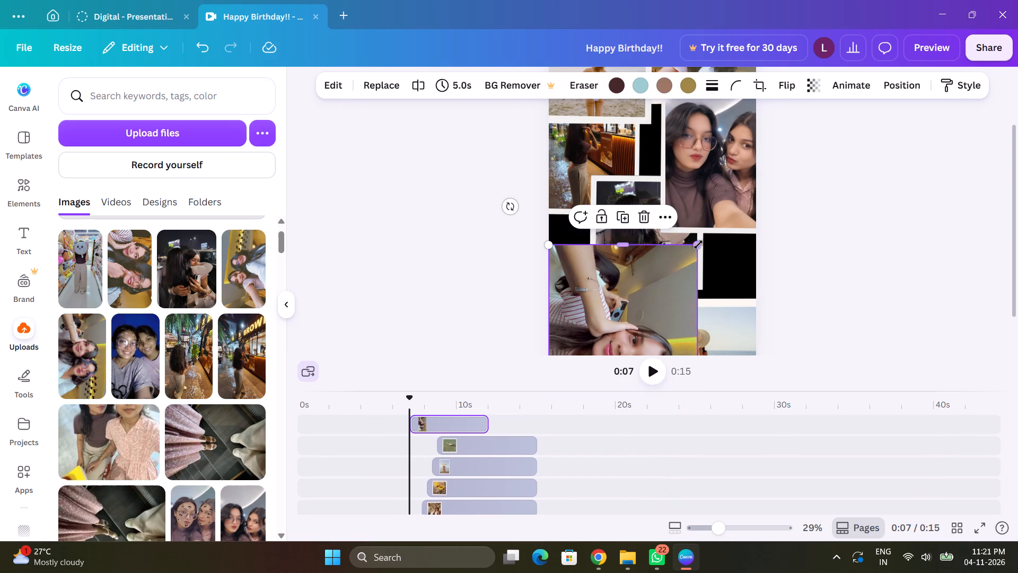
Shrink the loose sideways selfie with the raised arm and position it over the page's lower-left black area.
drag(698, 246, 617, 281)
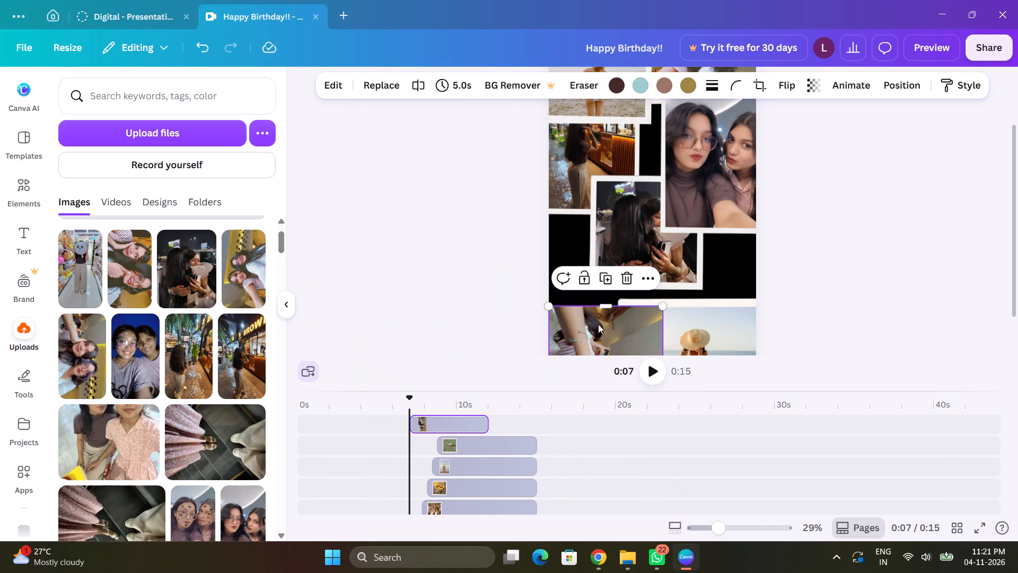
drag(575, 327, 579, 156)
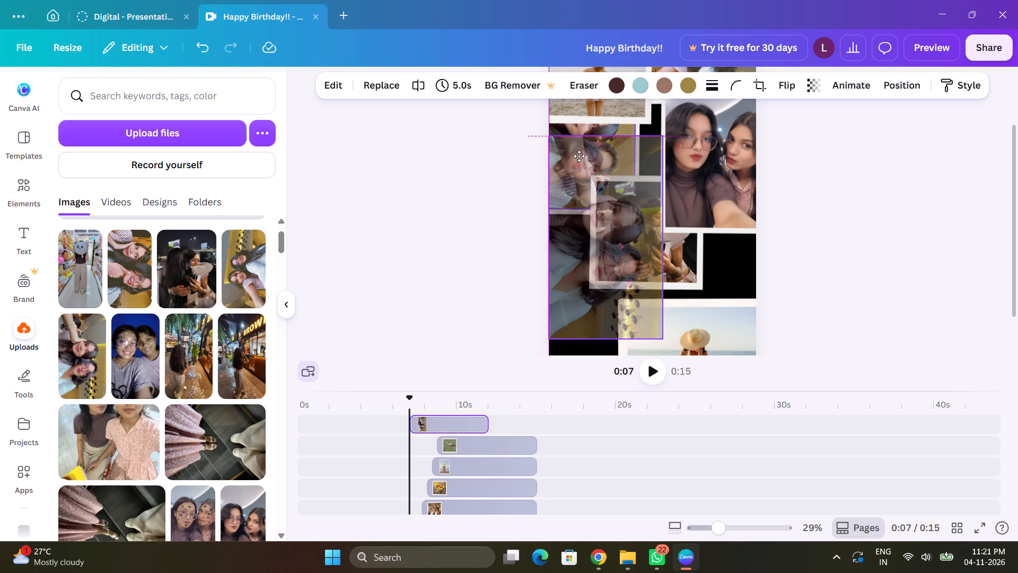
drag(579, 156, 577, 225)
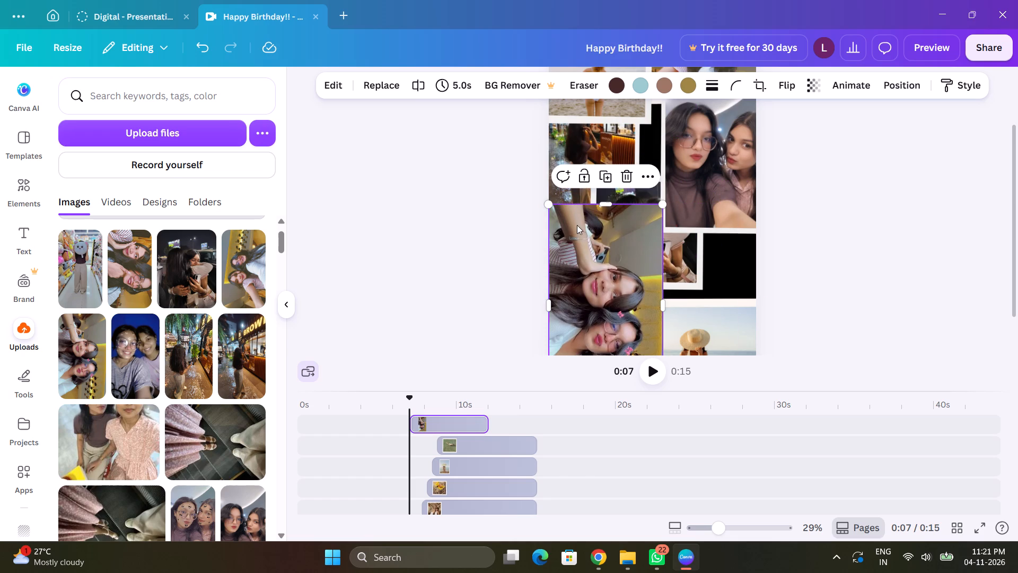
drag(662, 206, 648, 228)
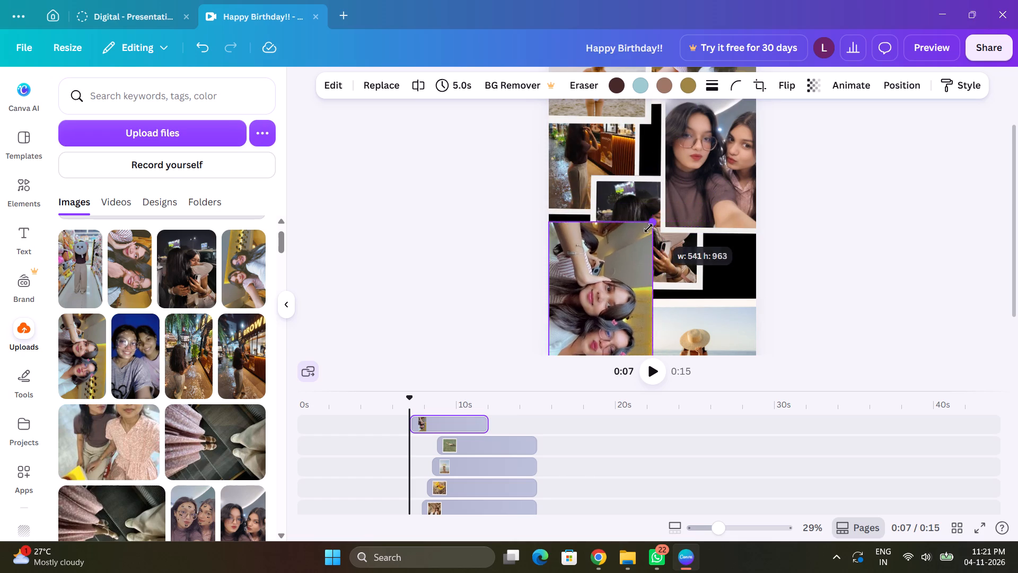
drag(648, 228, 619, 282)
drag(580, 331, 584, 272)
Rotate the loose selfie to -90° so that both women are upright.
drag(654, 286, 644, 252)
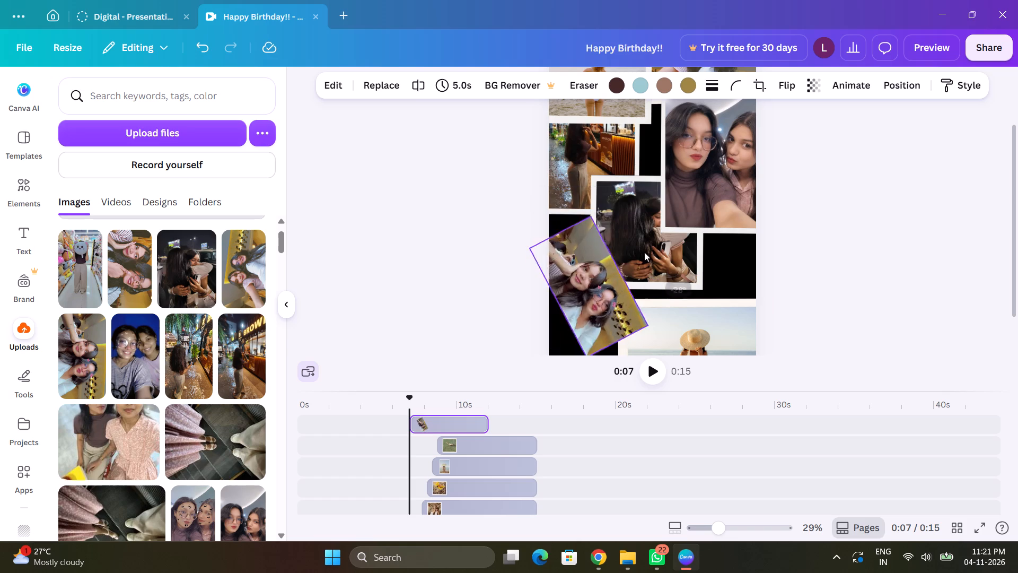
drag(644, 252, 589, 213)
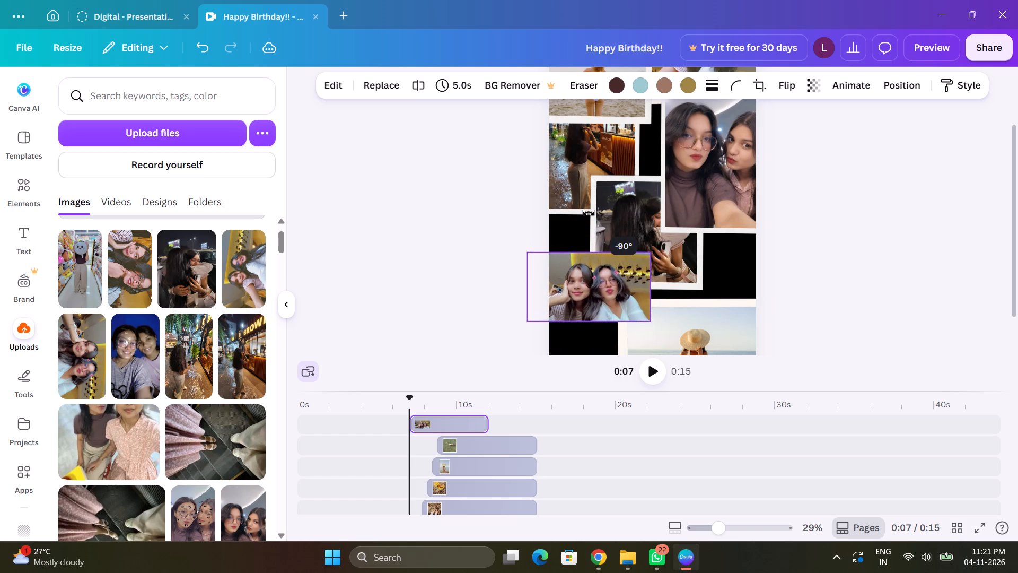
drag(589, 213, 588, 213)
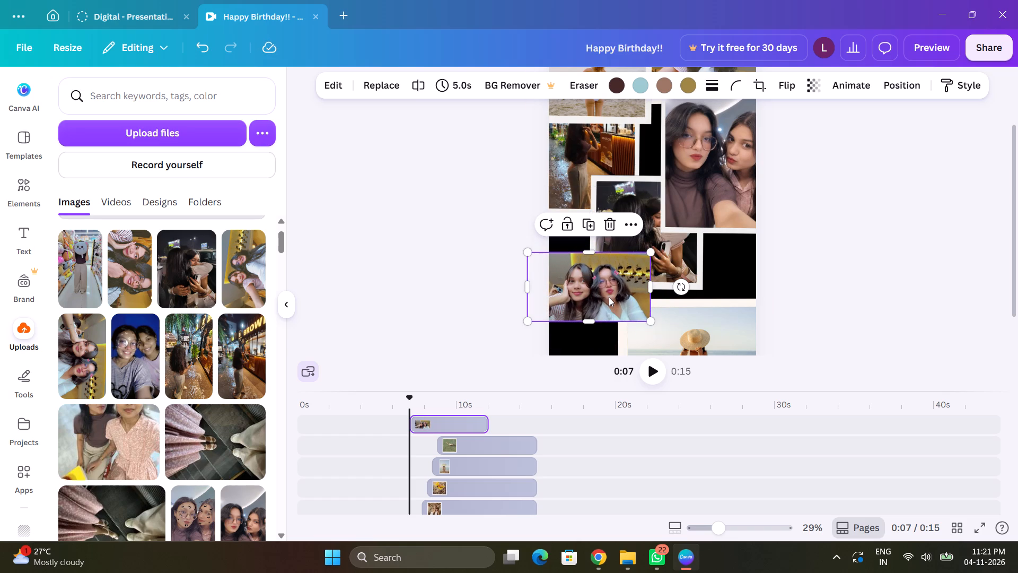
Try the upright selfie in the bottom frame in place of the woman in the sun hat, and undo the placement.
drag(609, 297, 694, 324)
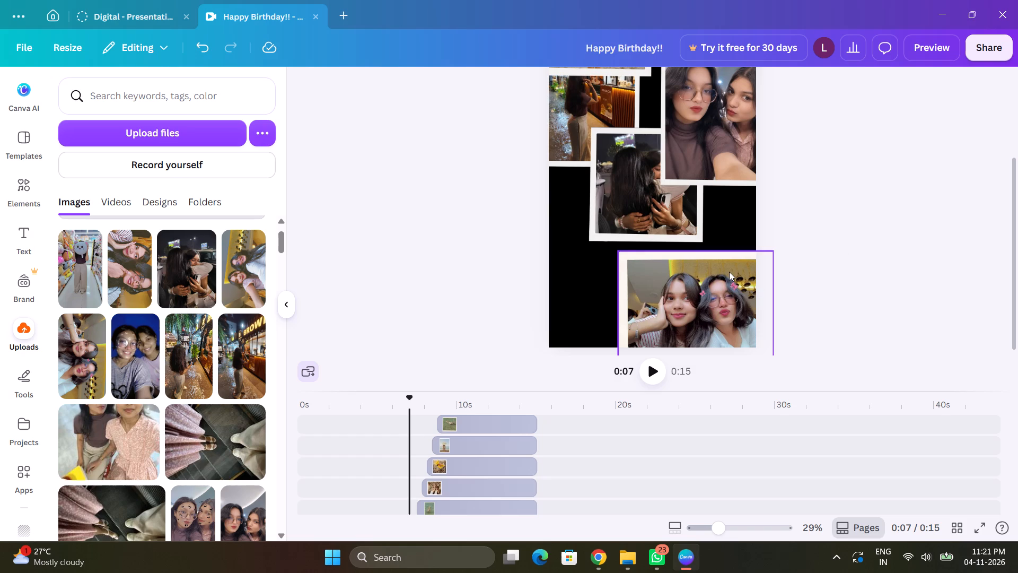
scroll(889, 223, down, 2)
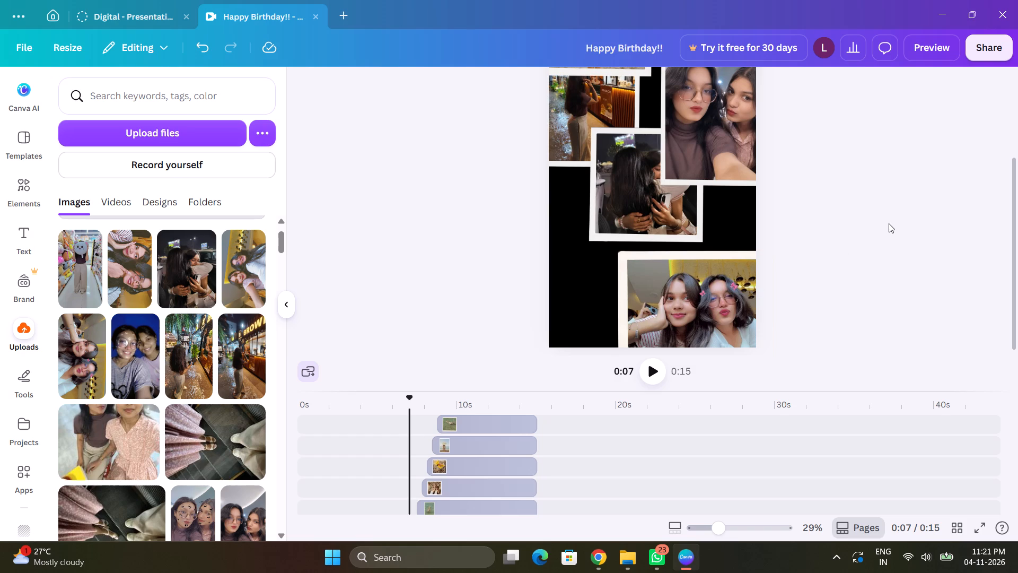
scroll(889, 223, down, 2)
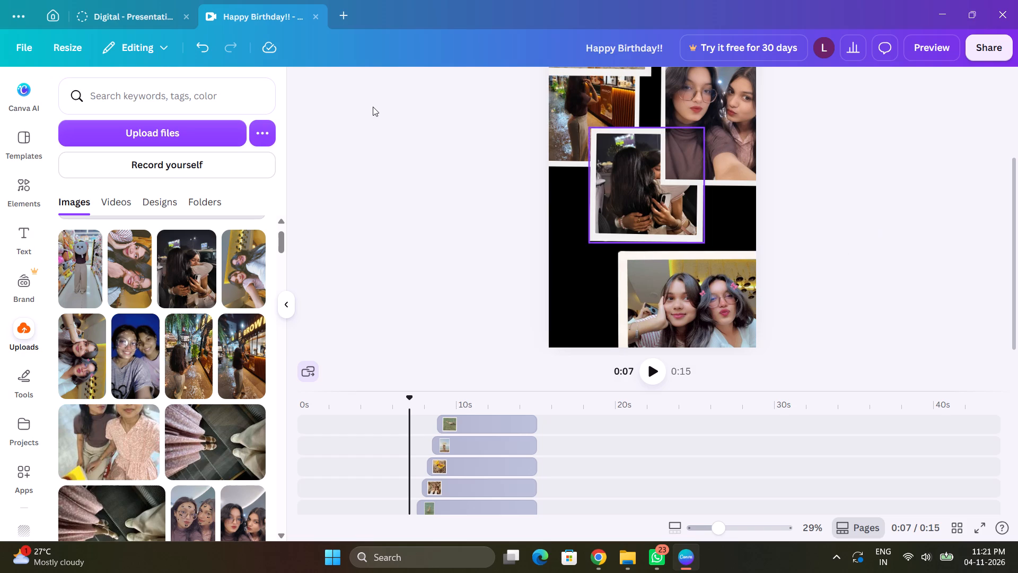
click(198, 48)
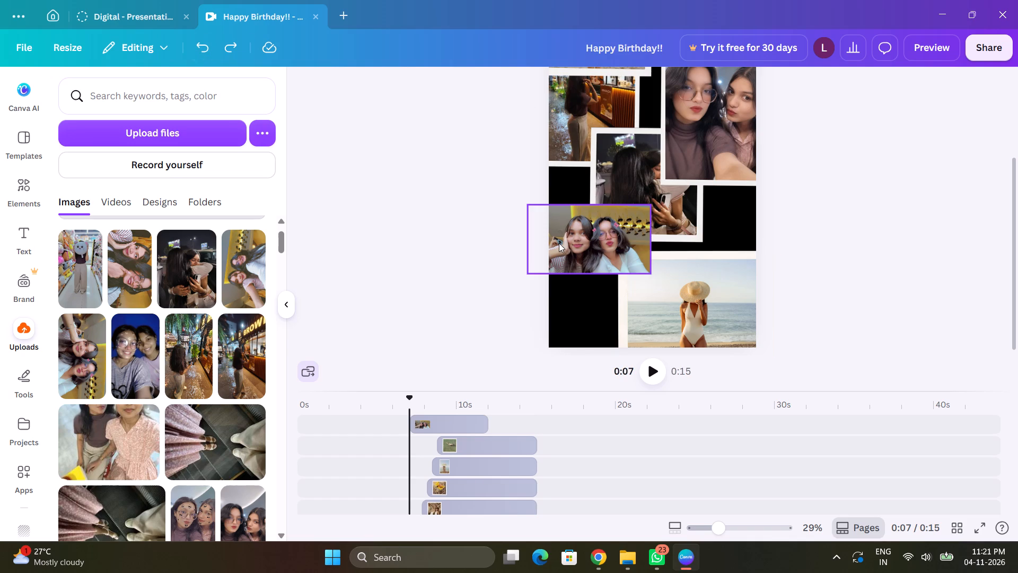
Crop the selfie's left side to the page edge and place it in the bottom frame, replacing the woman in the sun hat.
click(557, 224)
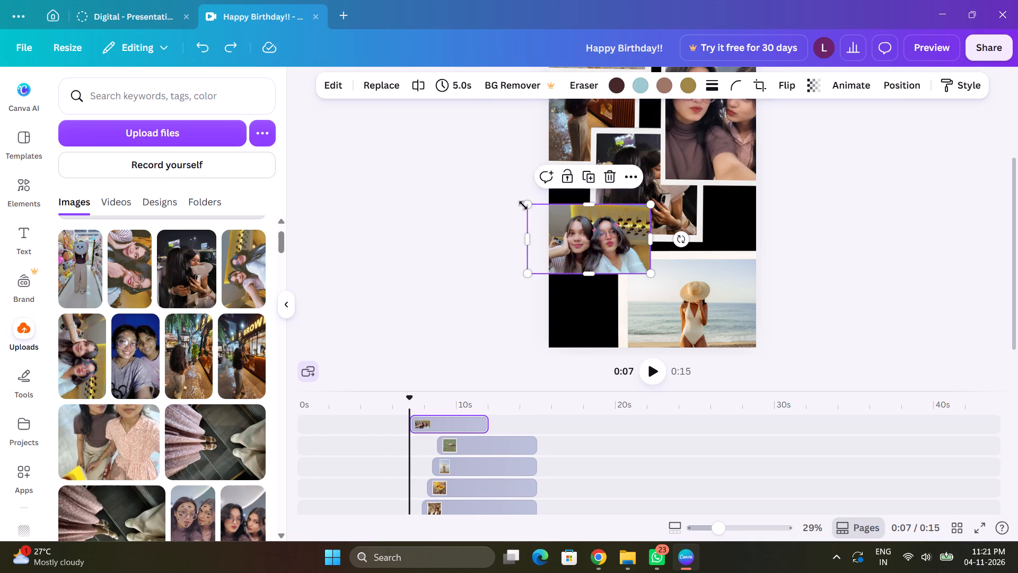
drag(528, 242, 548, 242)
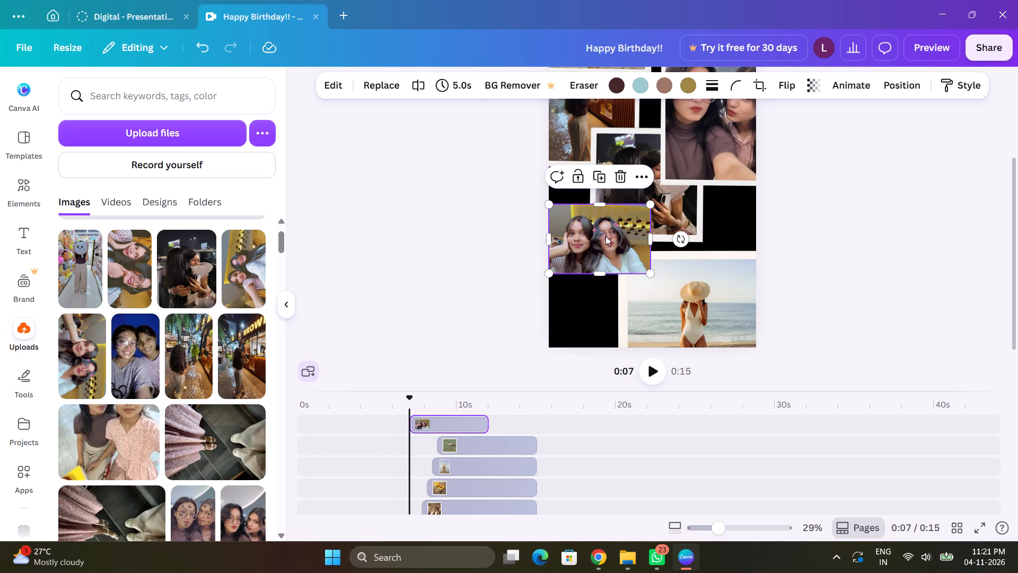
drag(605, 236, 681, 284)
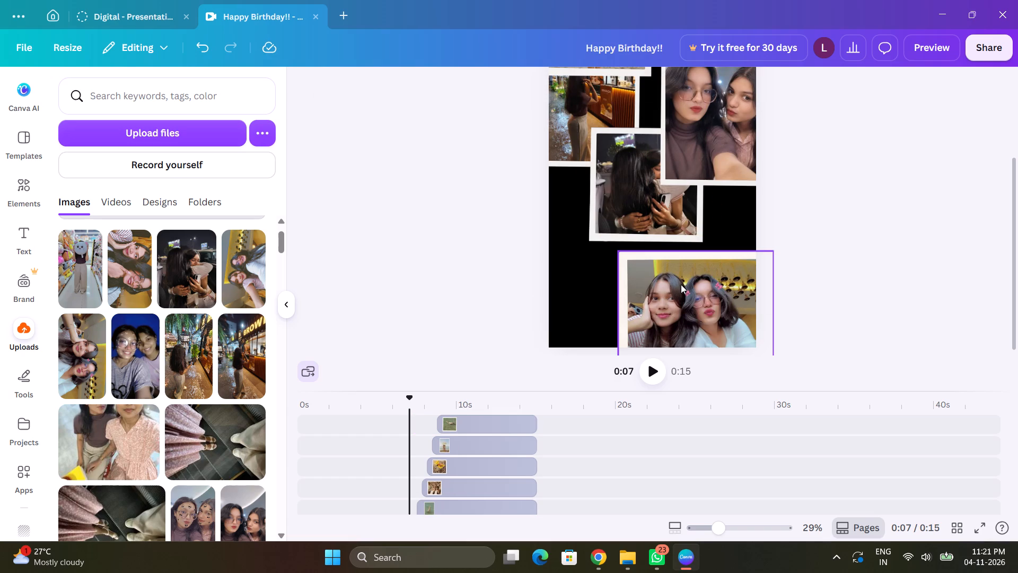
At 0:07, replace the woman on the beach in the upper-left frame with the first uploaded photo of feet on dark tiles.
scroll(843, 173, up, 2)
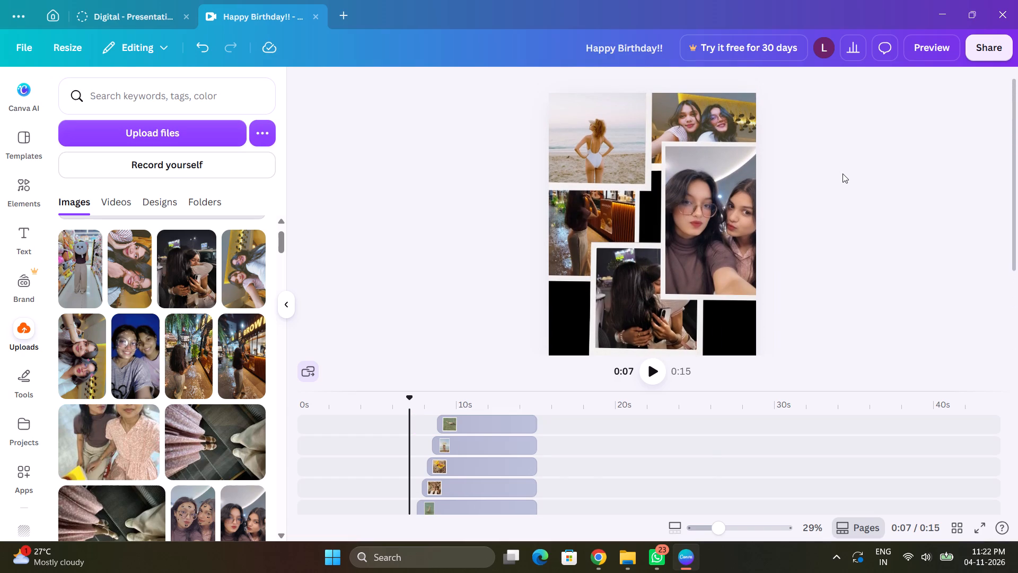
scroll(843, 173, up, 1)
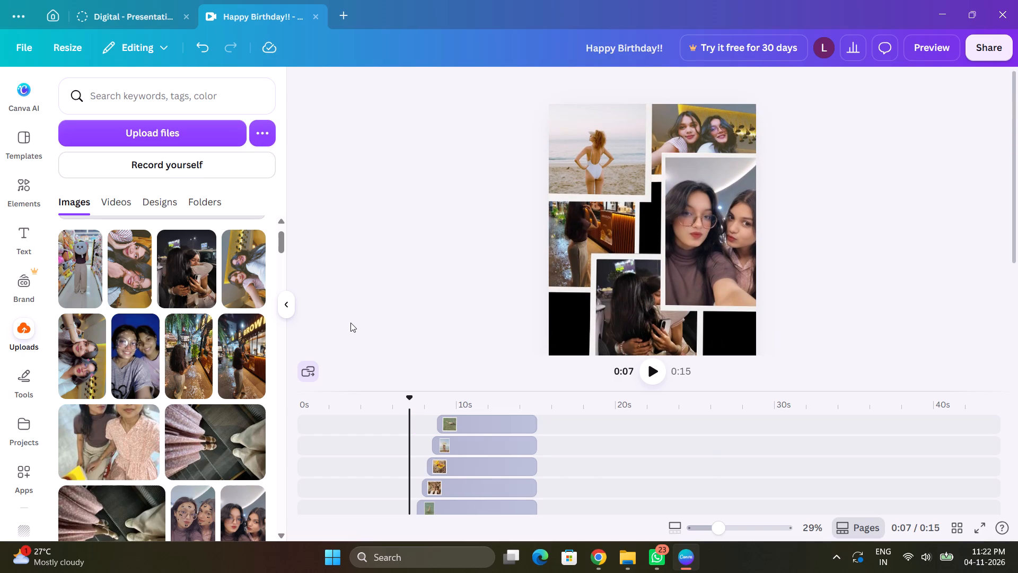
scroll(350, 323, right, 1)
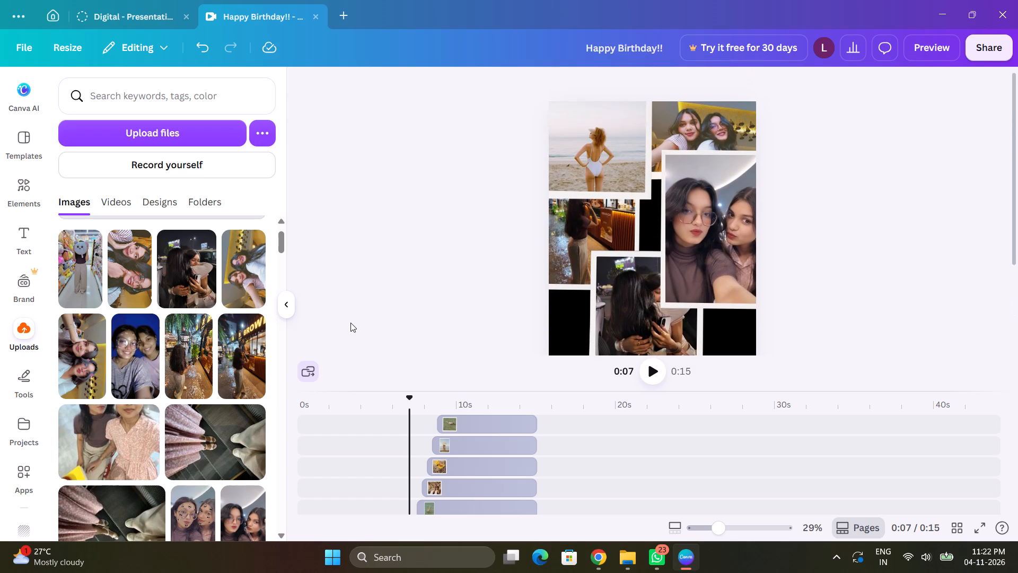
scroll(144, 380, right, 1)
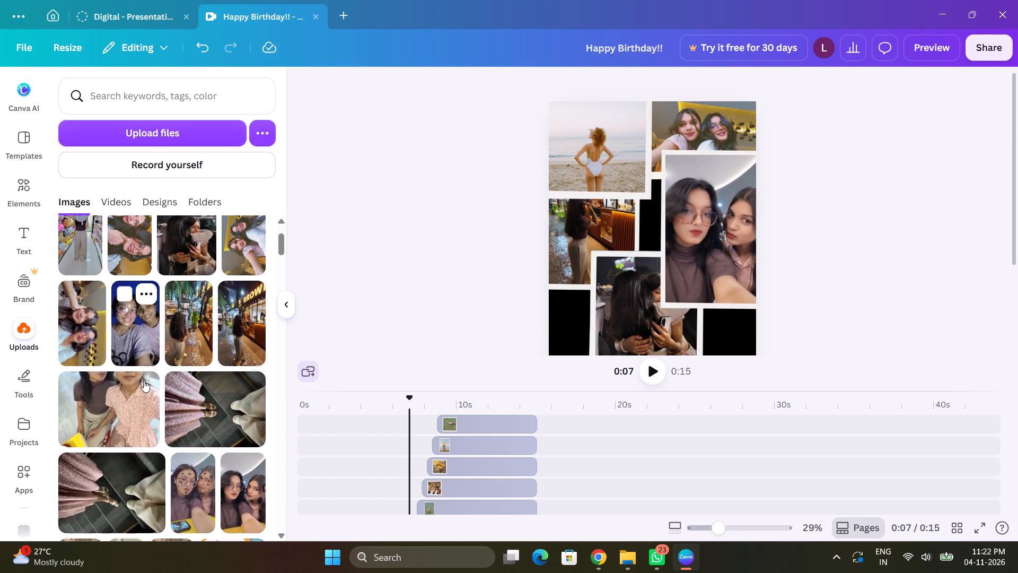
scroll(144, 380, right, 2)
scroll(144, 380, down, 1)
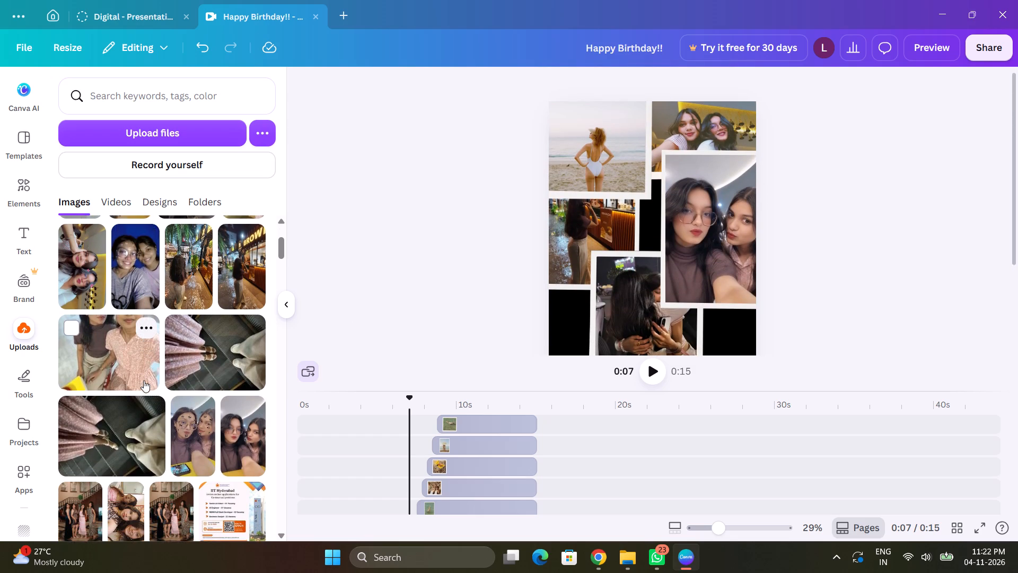
scroll(144, 380, down, 2)
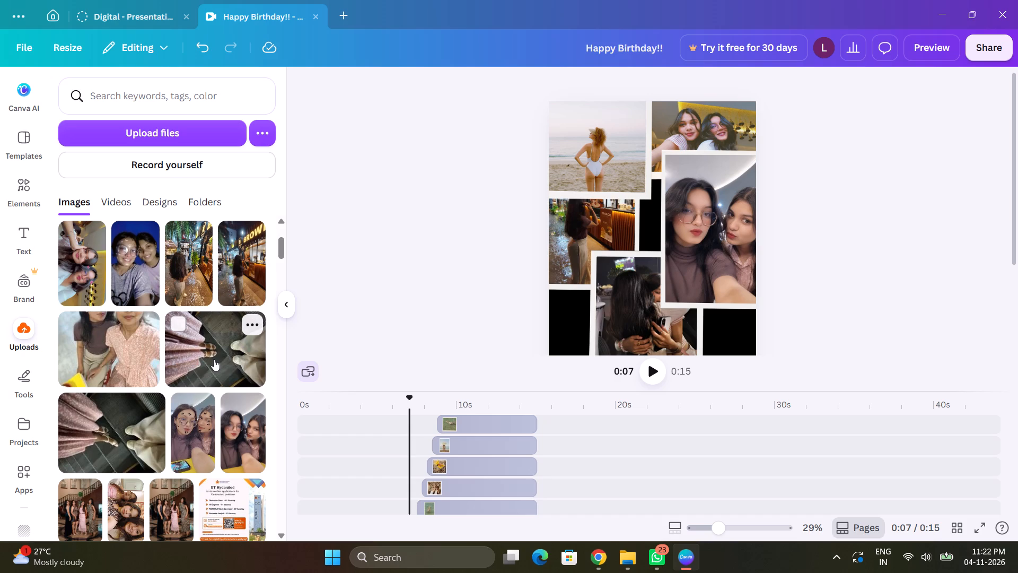
drag(214, 359, 584, 141)
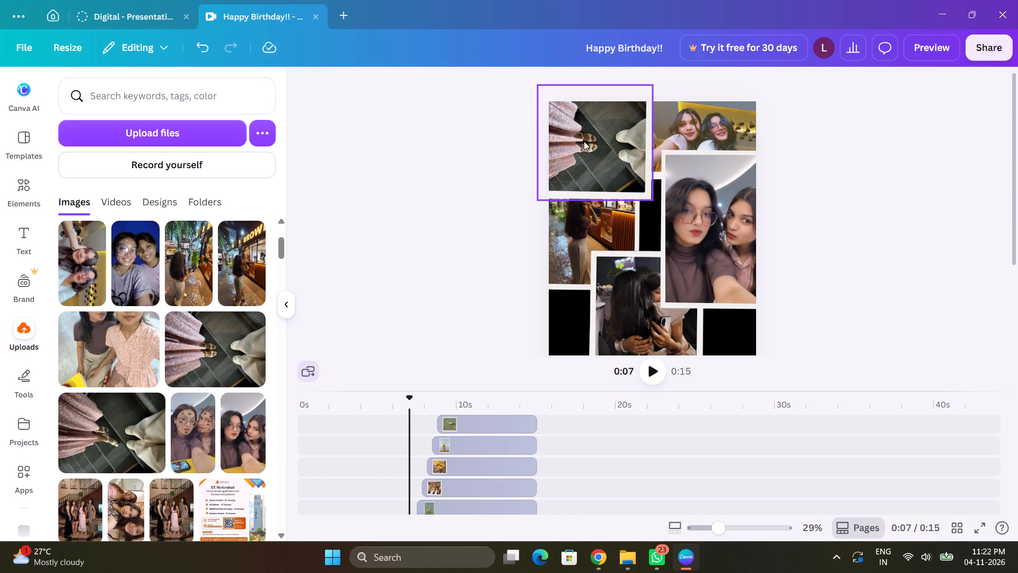
right_click(874, 232)
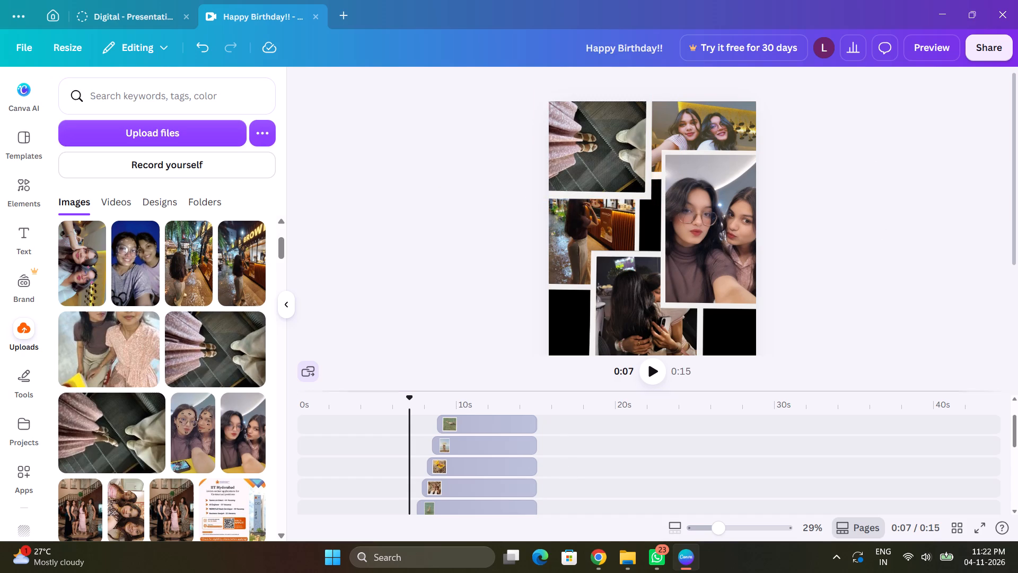
Scrub the timeline forward to about 12 s and back to 7.3 s to check which template photos still need replacing.
drag(409, 397, 424, 397)
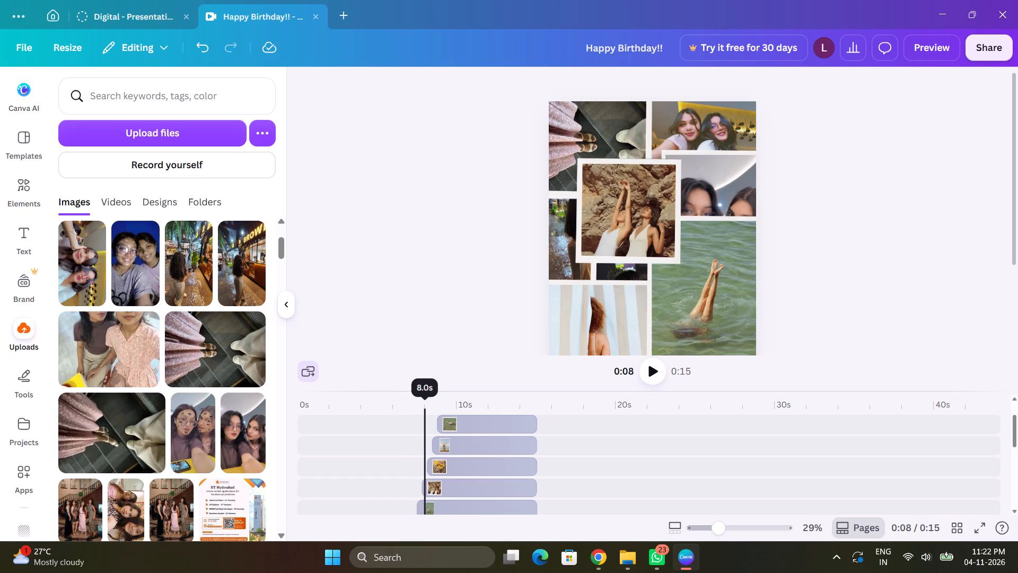
drag(424, 397, 493, 396)
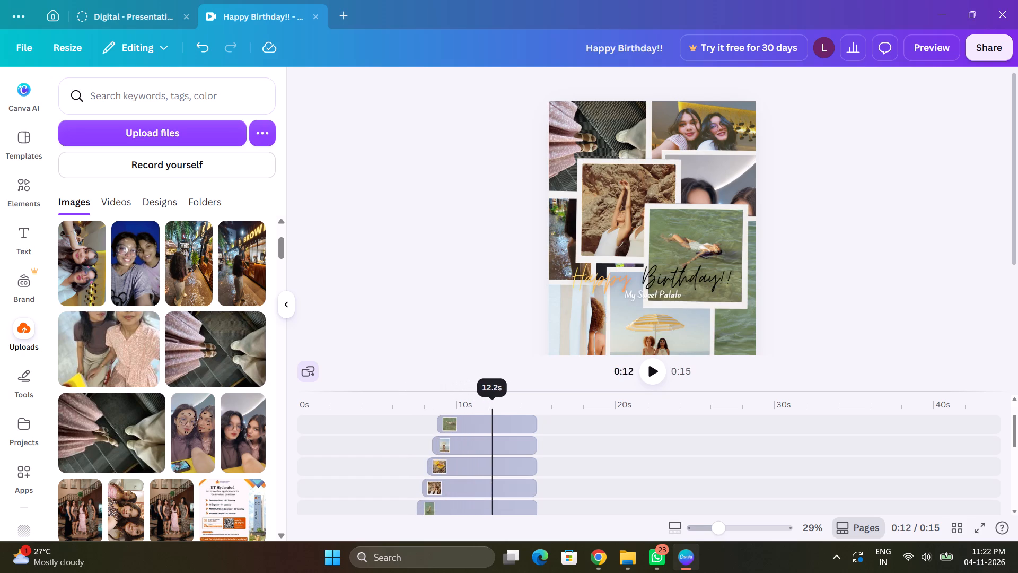
drag(493, 396, 437, 398)
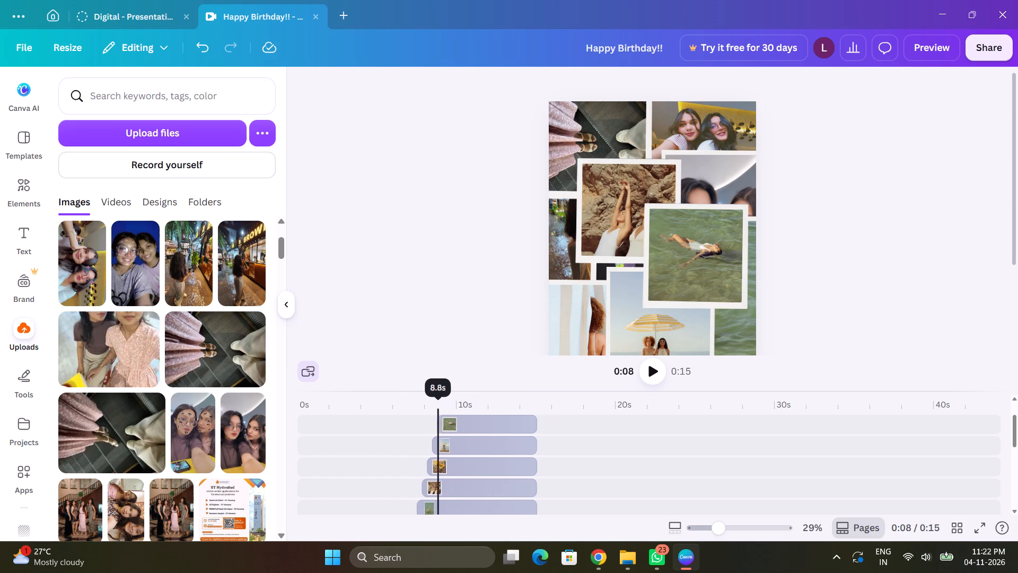
drag(437, 398, 416, 401)
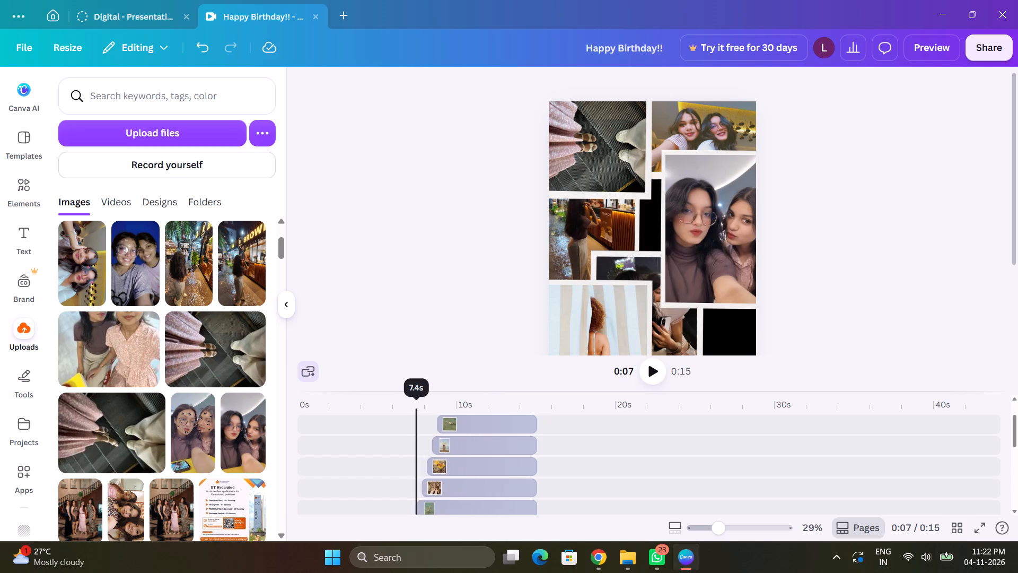
drag(416, 401, 414, 402)
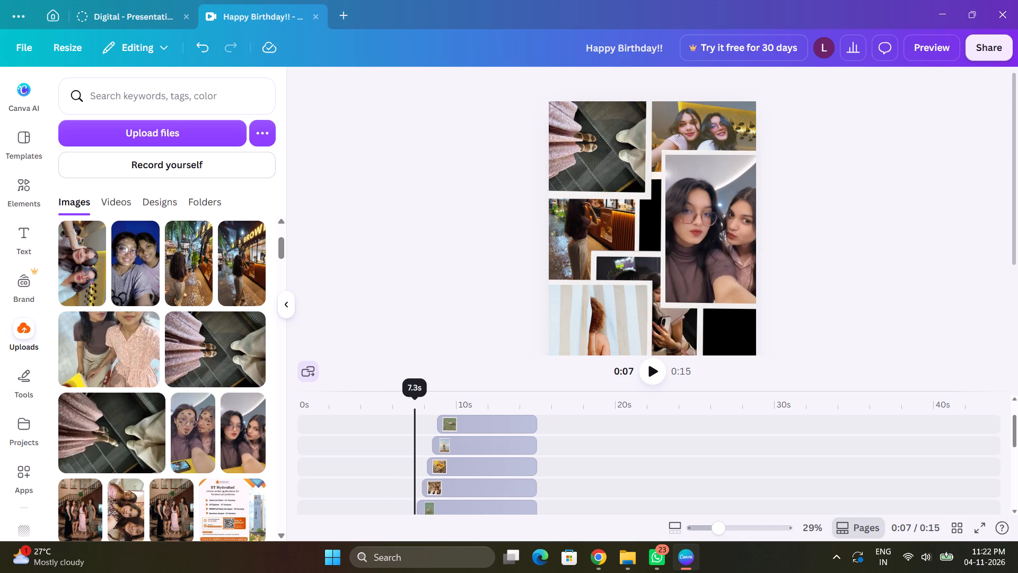
drag(414, 402, 417, 402)
click(418, 397)
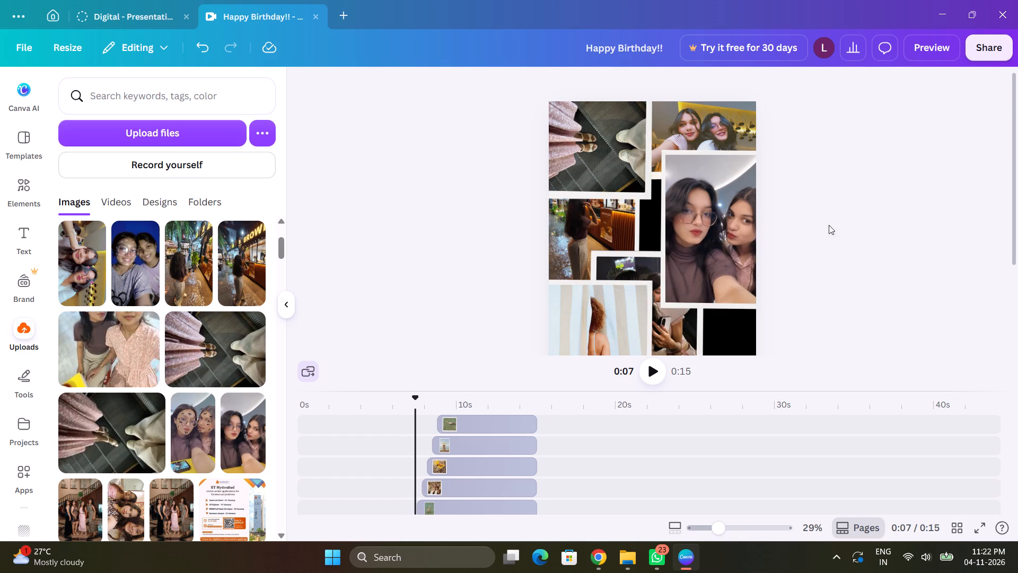
Look over the page's lower frames at 0:07 and browse the uploaded images for the next replacement photo.
scroll(843, 231, down, 2)
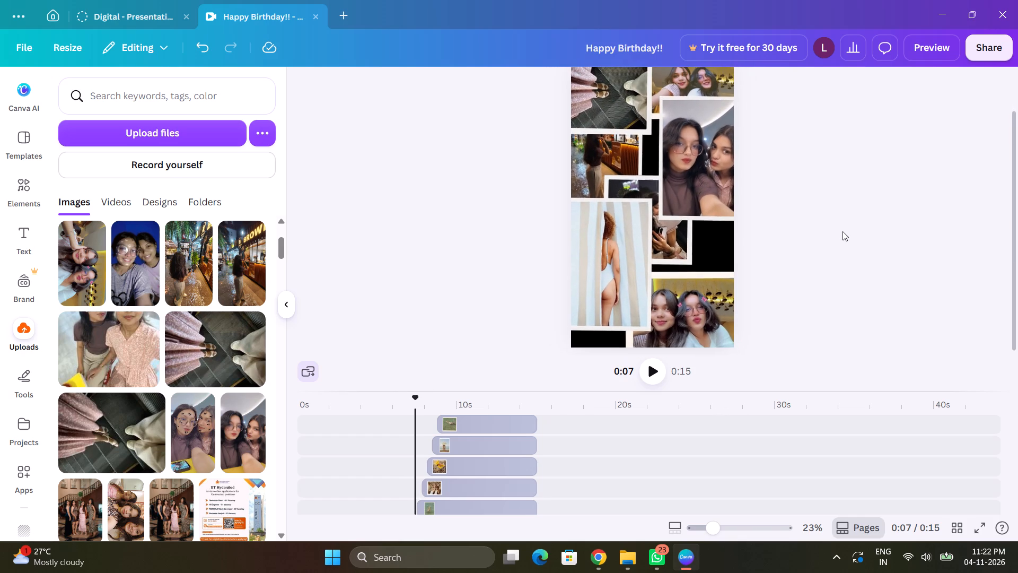
scroll(843, 231, right, 1)
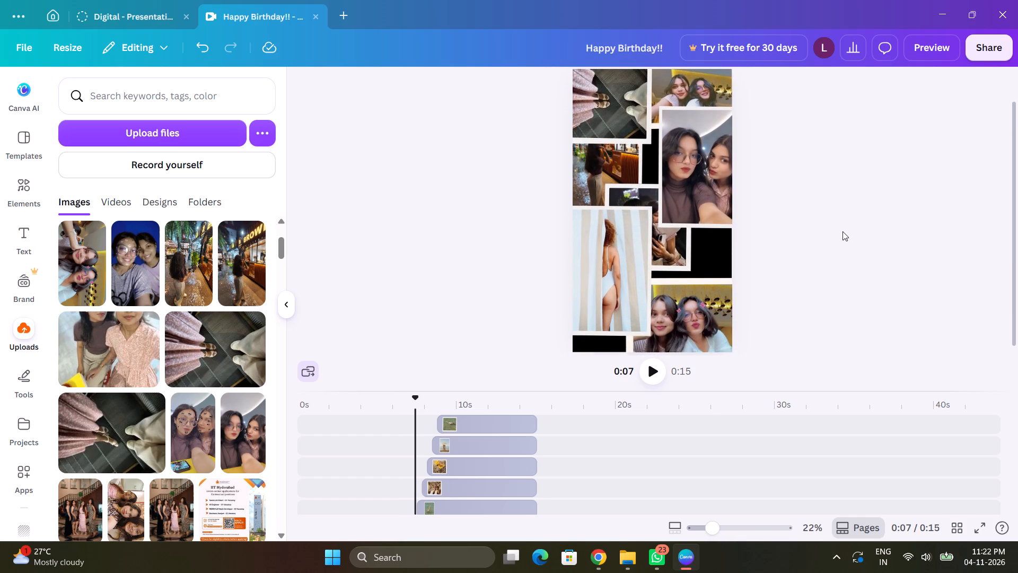
scroll(843, 231, right, 2)
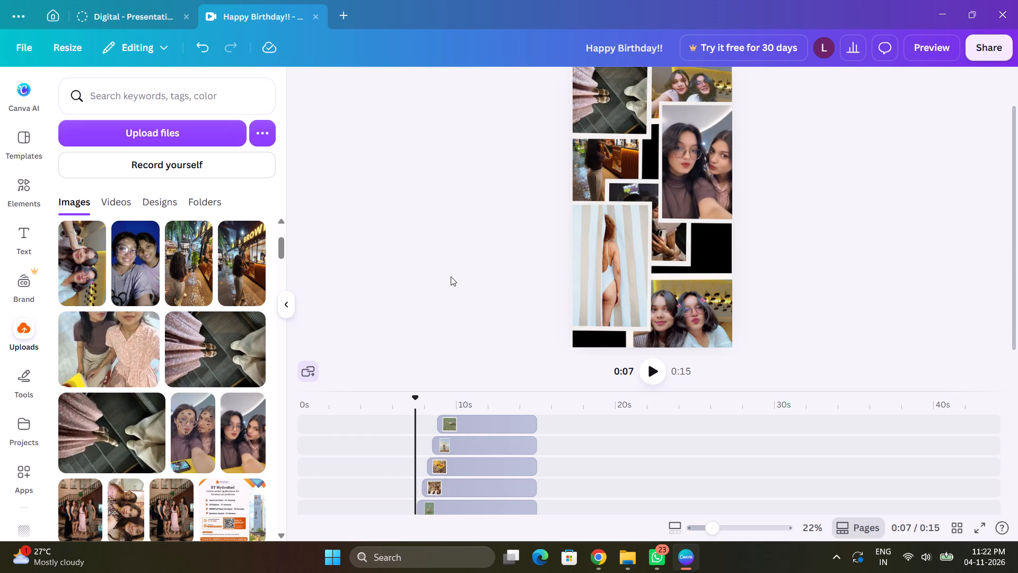
scroll(184, 412, up, 1)
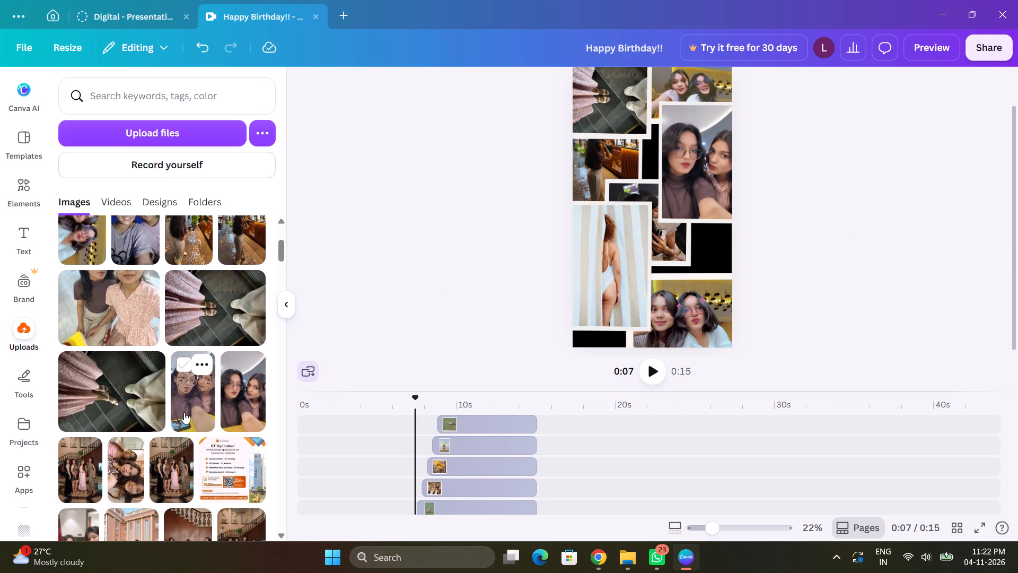
scroll(184, 412, up, 2)
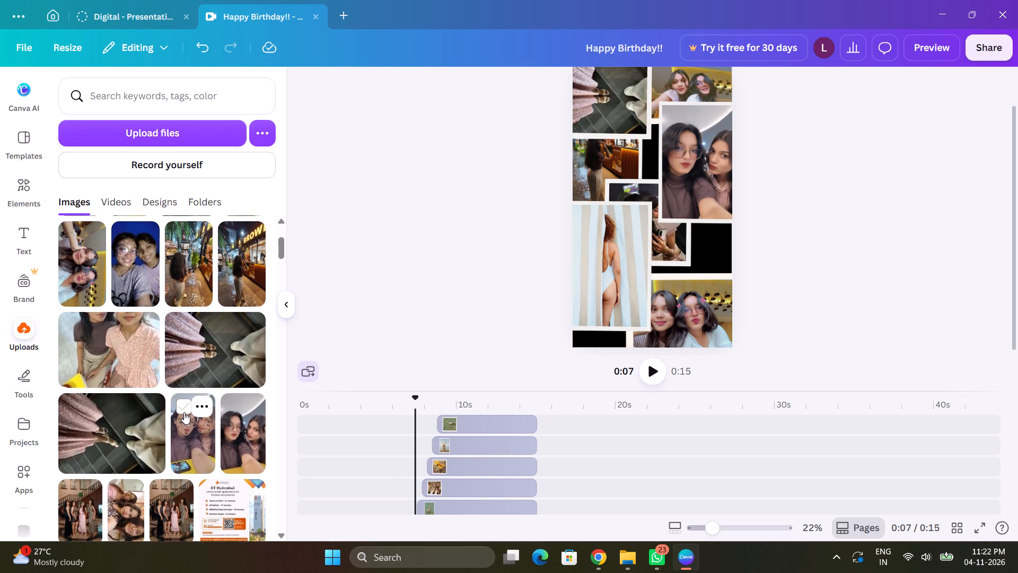
scroll(184, 412, up, 1)
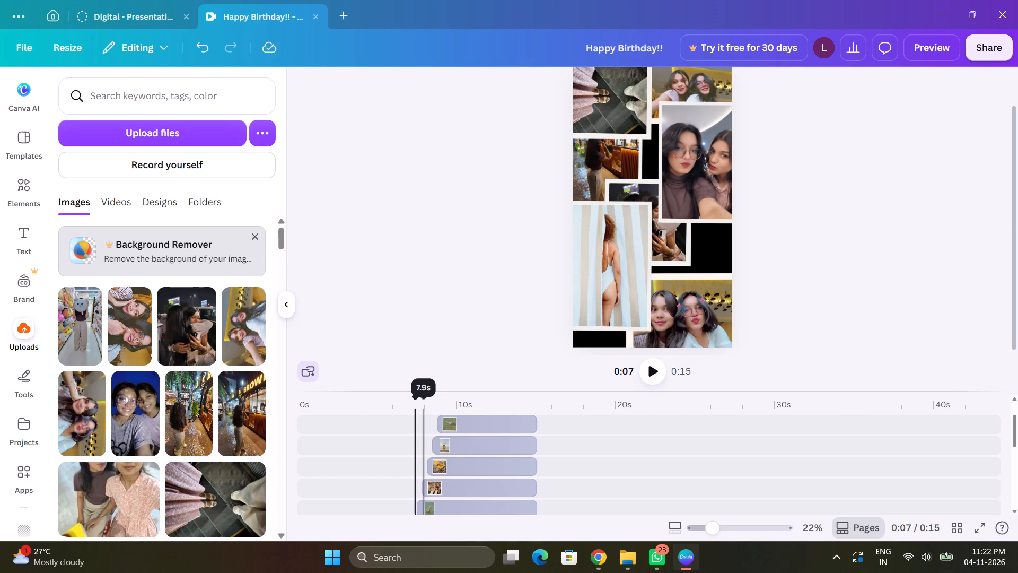
Scrub the timeline back and forth between 6.8 s and 9.8 s to check when each remaining template photo appears, stopping at 0:07.
drag(417, 398, 424, 398)
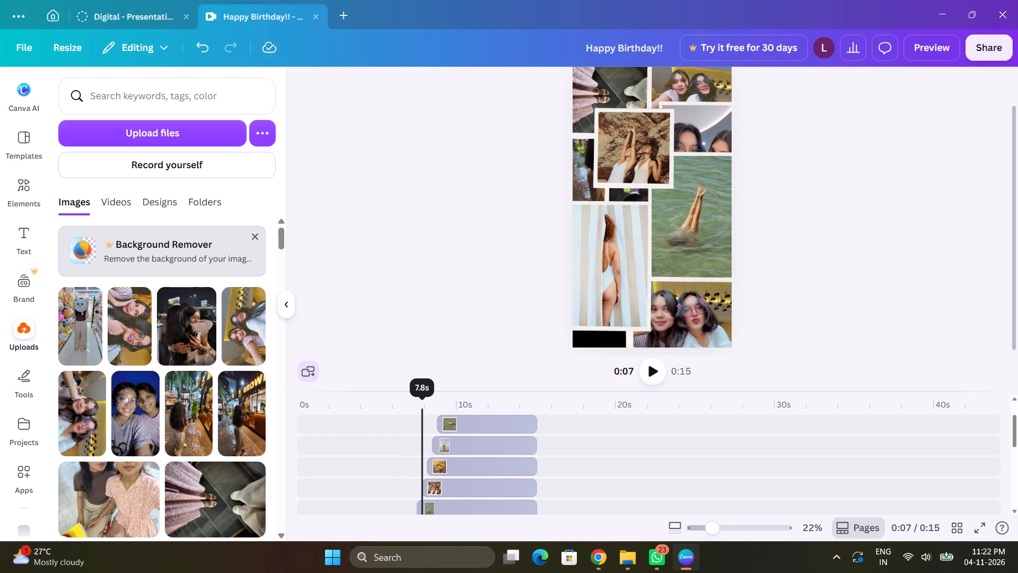
drag(424, 398, 436, 399)
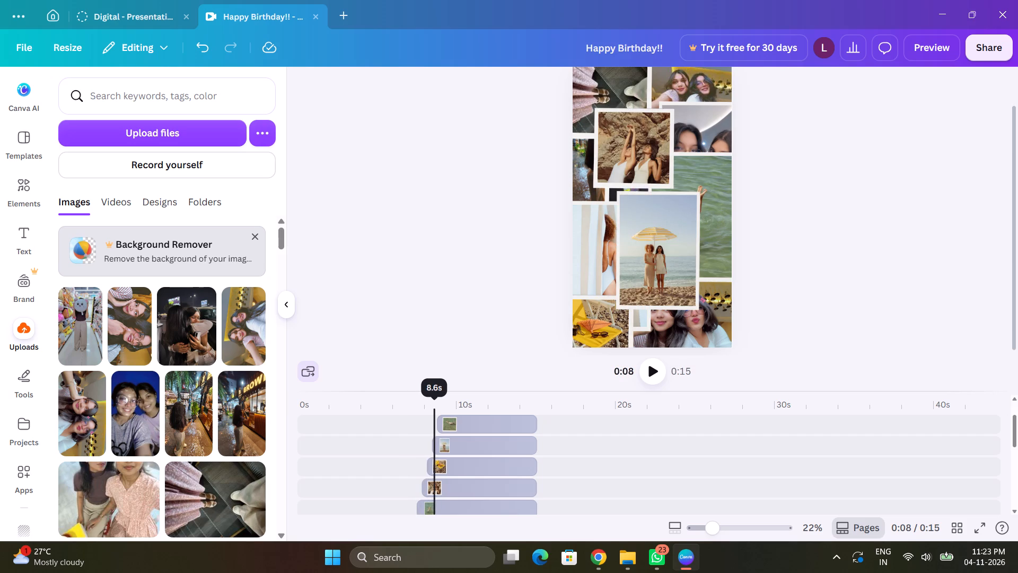
drag(436, 399, 426, 400)
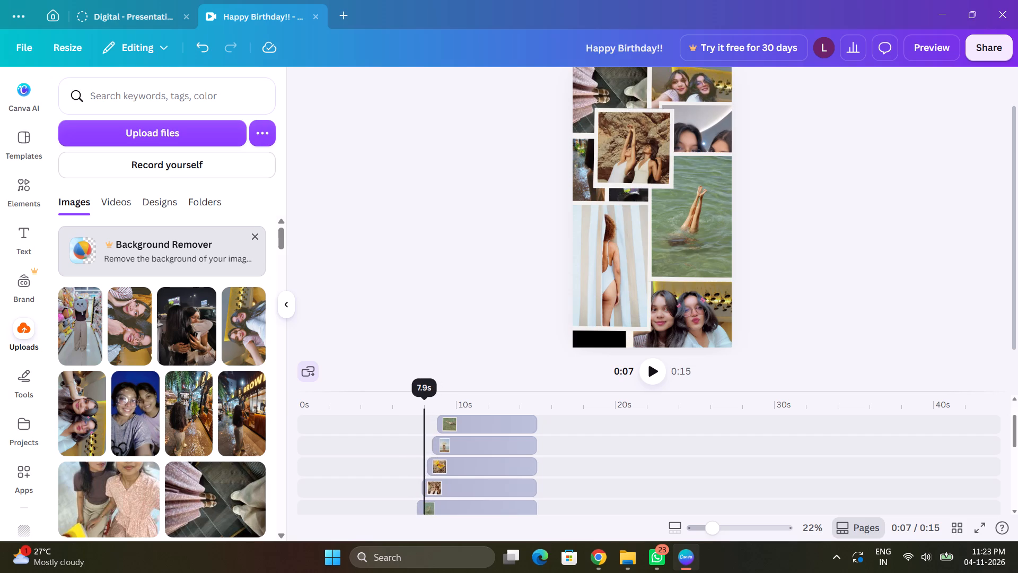
drag(426, 400, 444, 403)
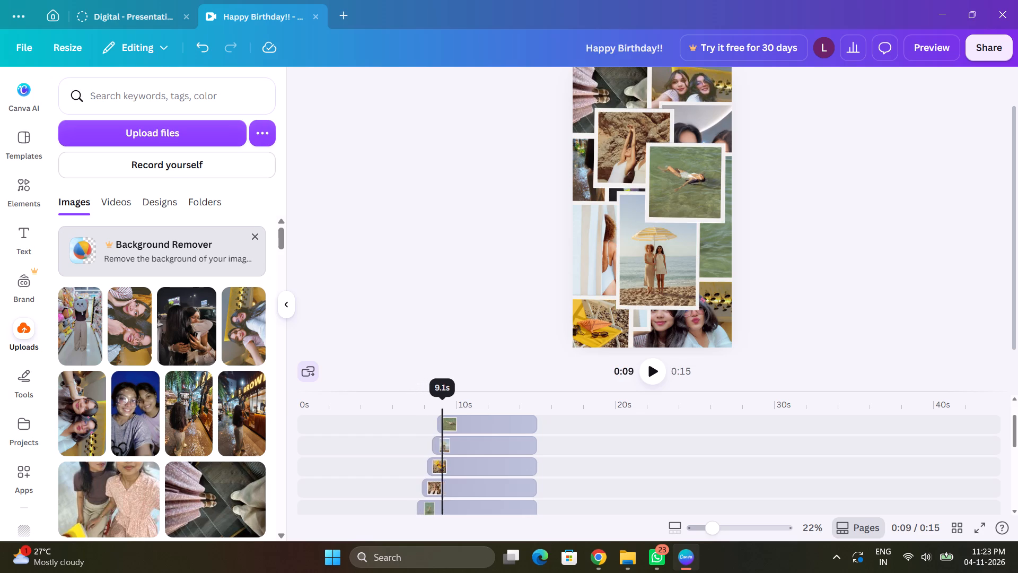
drag(444, 403, 457, 403)
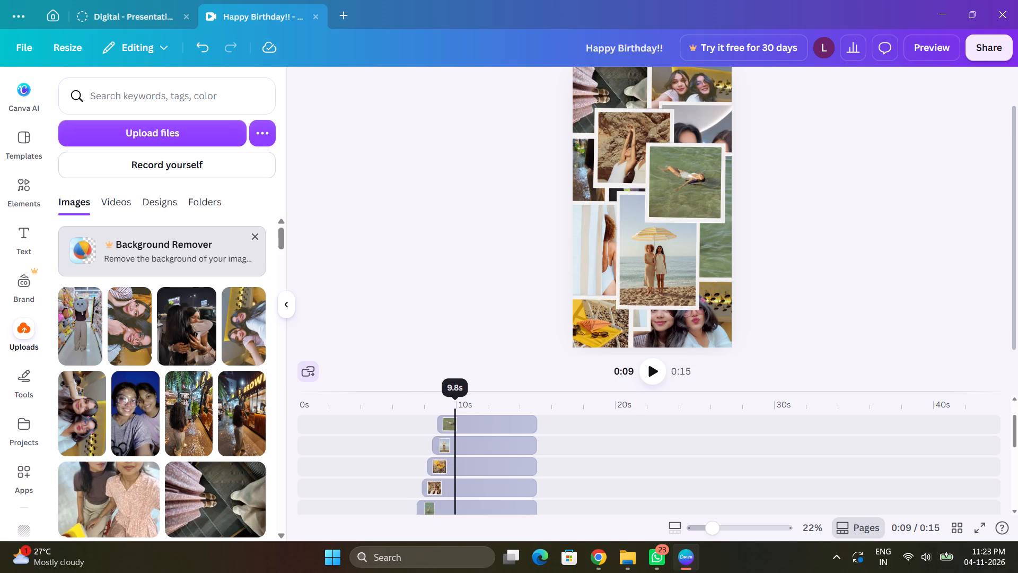
drag(457, 403, 439, 406)
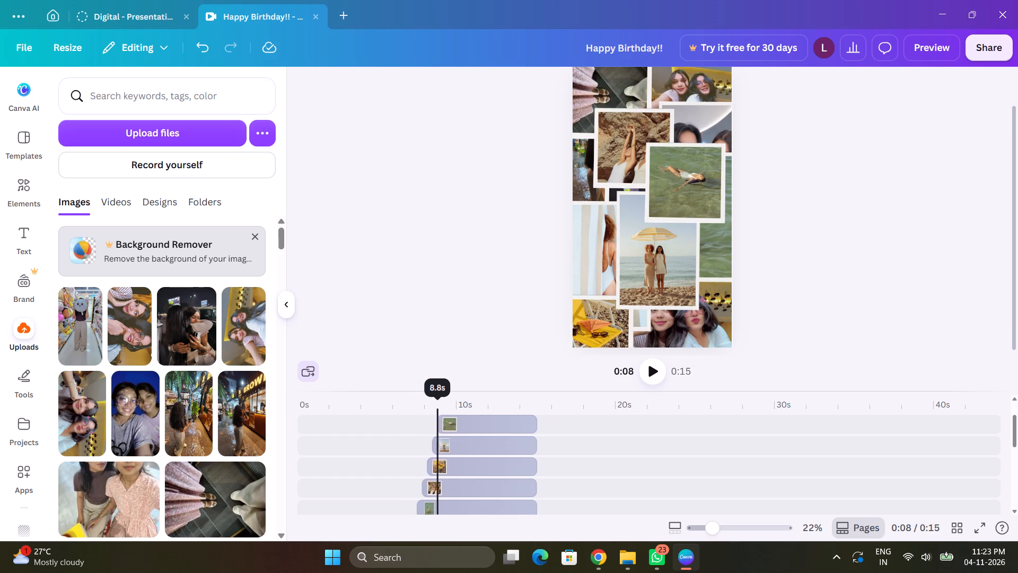
drag(439, 406, 425, 409)
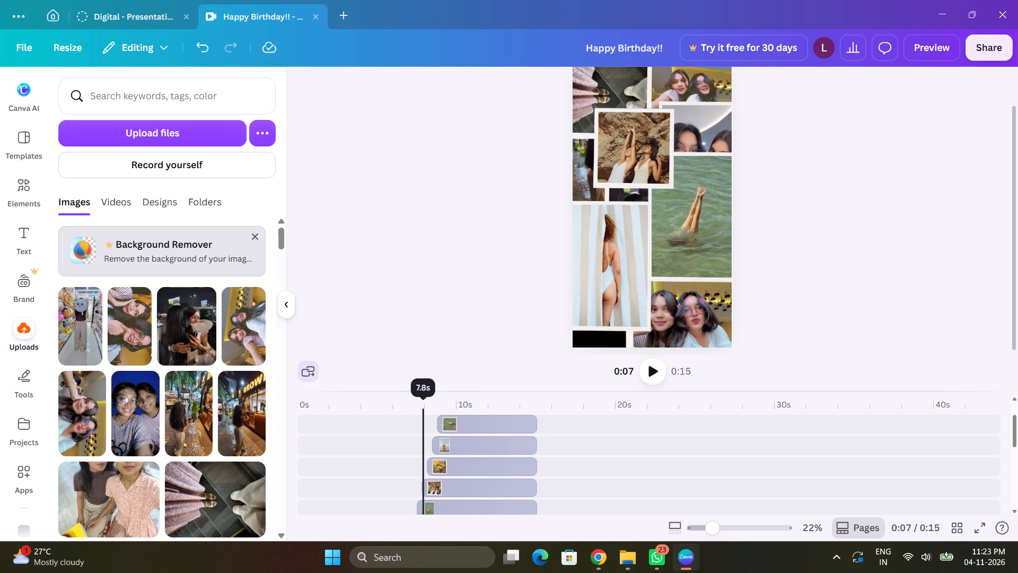
drag(425, 409, 409, 410)
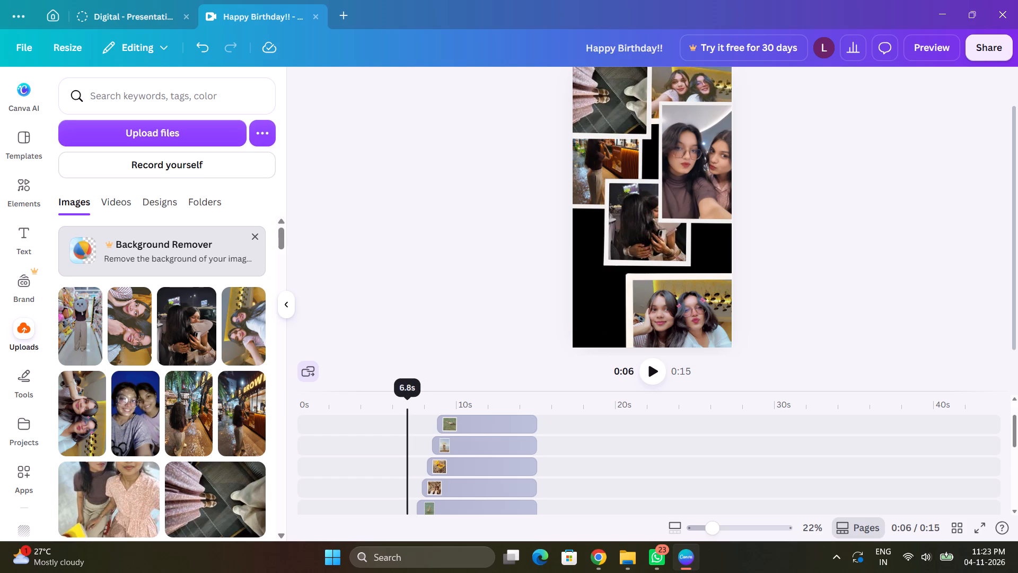
drag(409, 410, 421, 410)
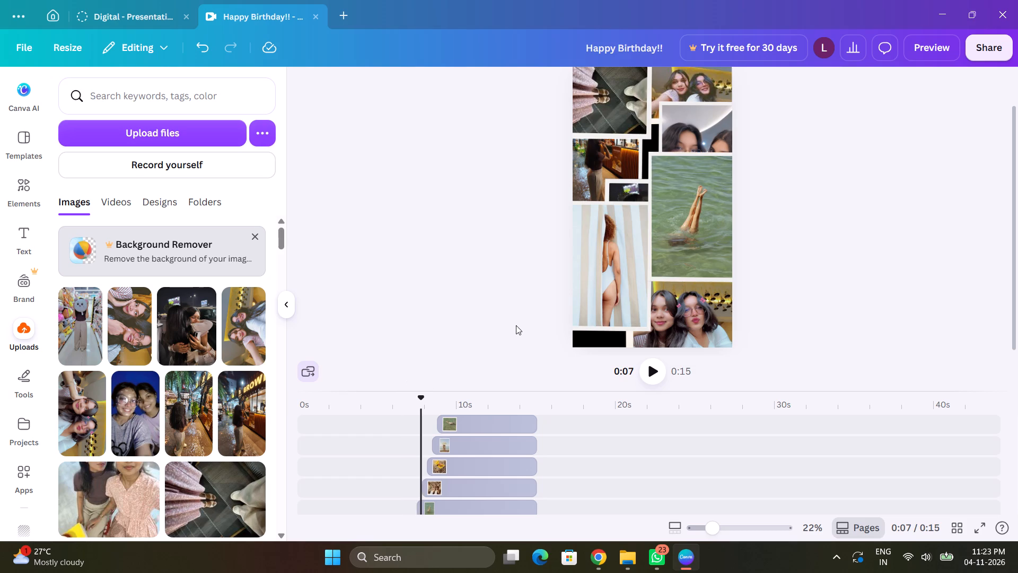
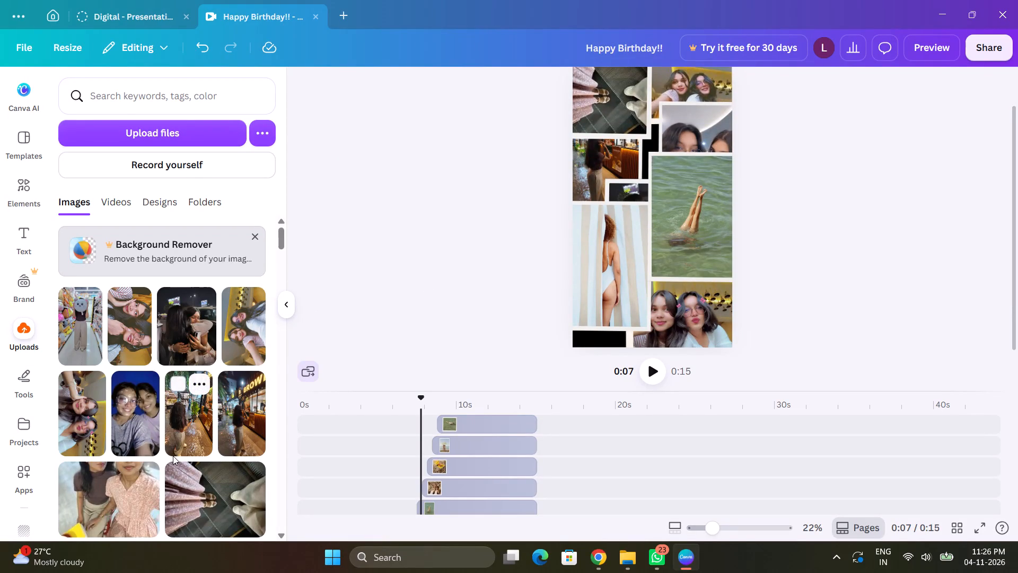
At 0:07, replace the woman in the white swimsuit in the lower-left frame with the uploaded selfie covered in small bow stickers.
scroll(173, 456, down, 3)
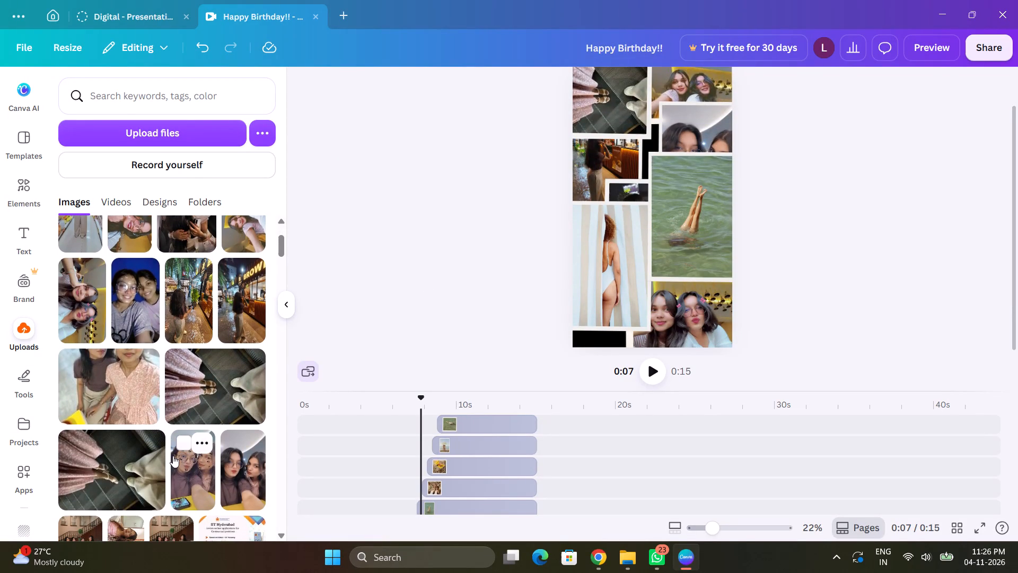
scroll(173, 456, down, 1)
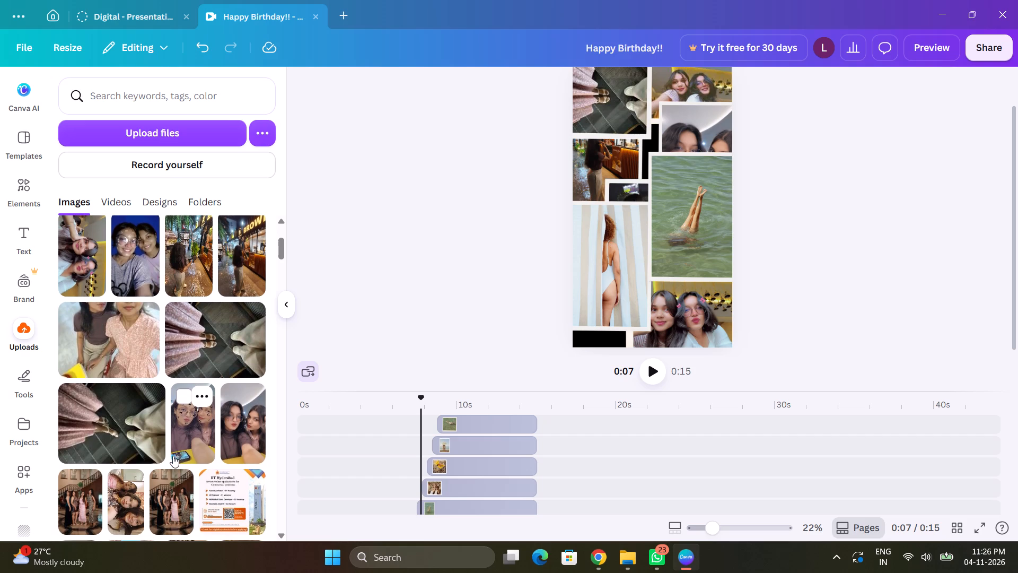
scroll(173, 456, down, 1)
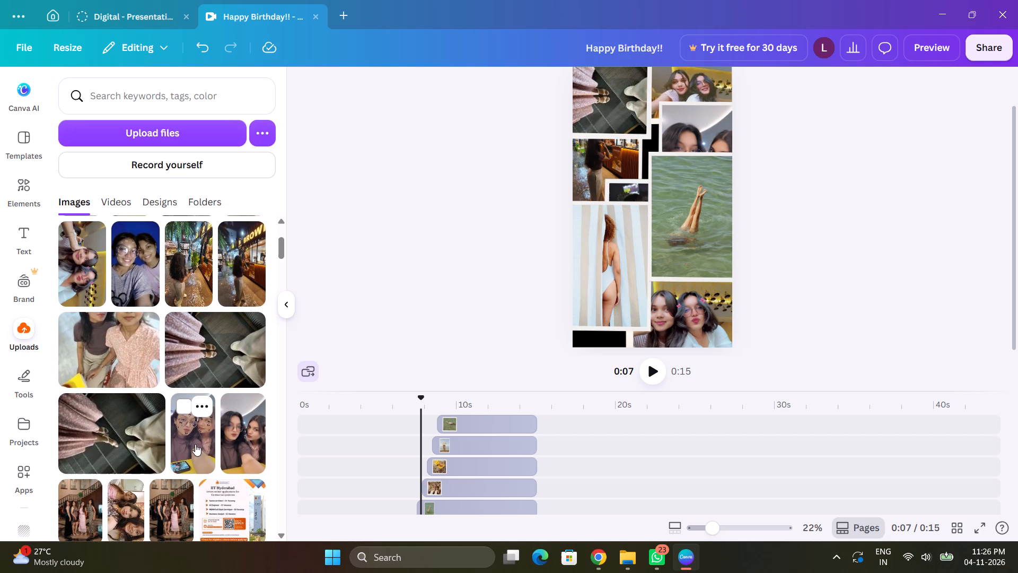
drag(195, 444, 603, 267)
Replace the legs-in-water photo in the right-hand frame with the uploaded selfie of two people against a dark blue background.
scroll(319, 344, up, 1)
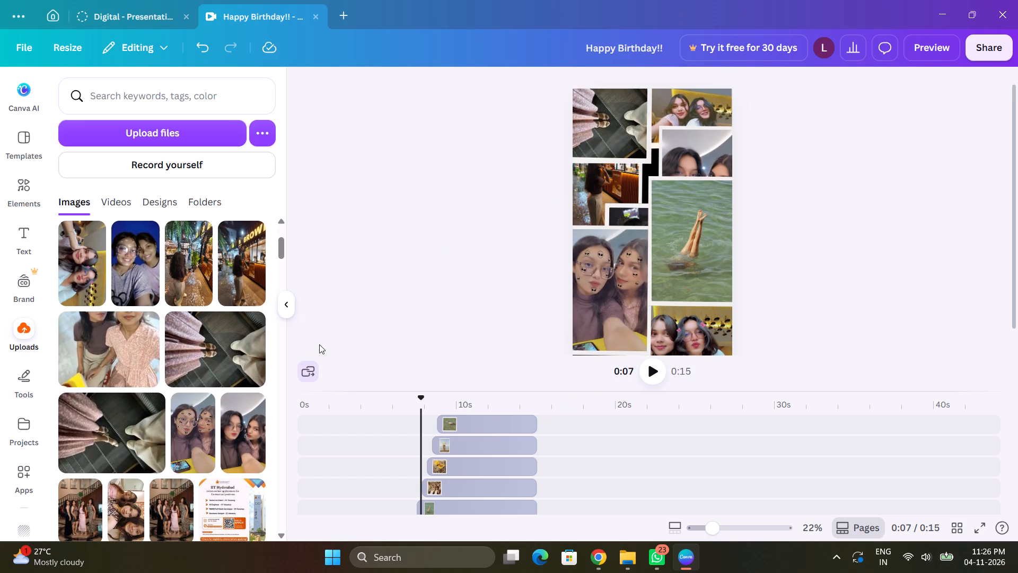
scroll(319, 344, up, 1)
drag(132, 262, 550, 197)
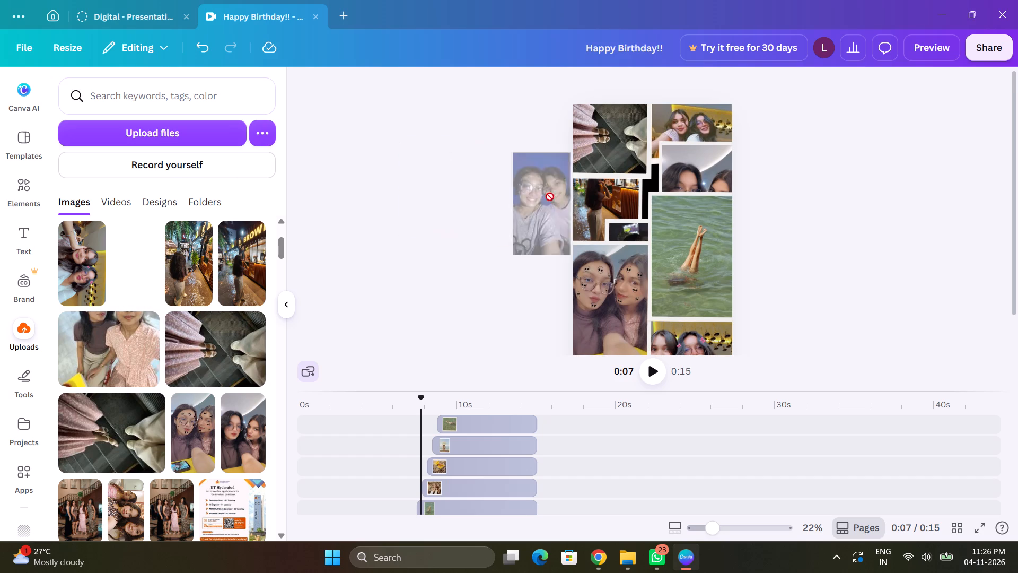
drag(550, 197, 656, 232)
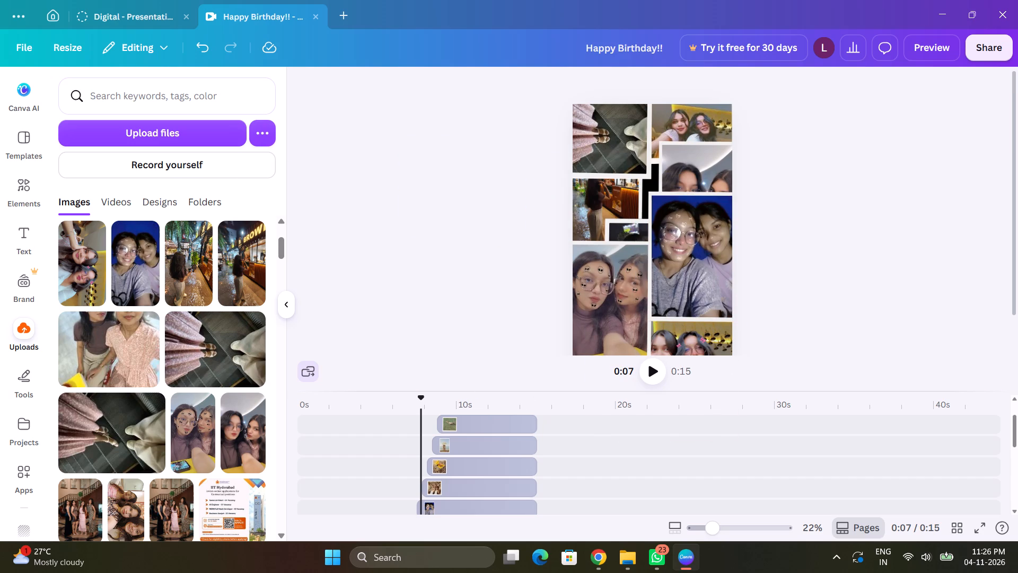
Move the playhead to 0:08 and look over the page's frames and the uploaded images for the next replacement photo.
drag(421, 397, 432, 397)
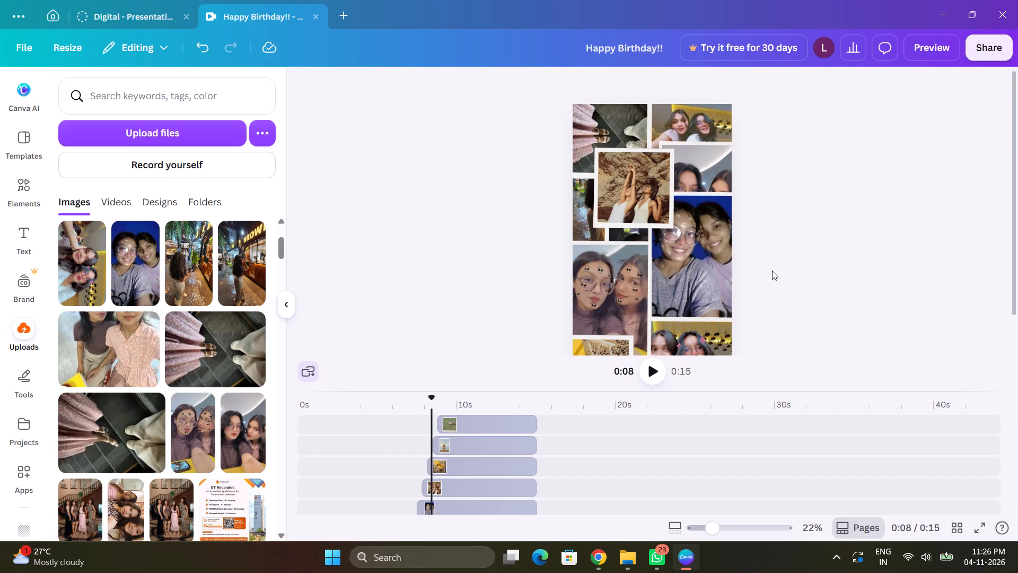
scroll(772, 271, down, 1)
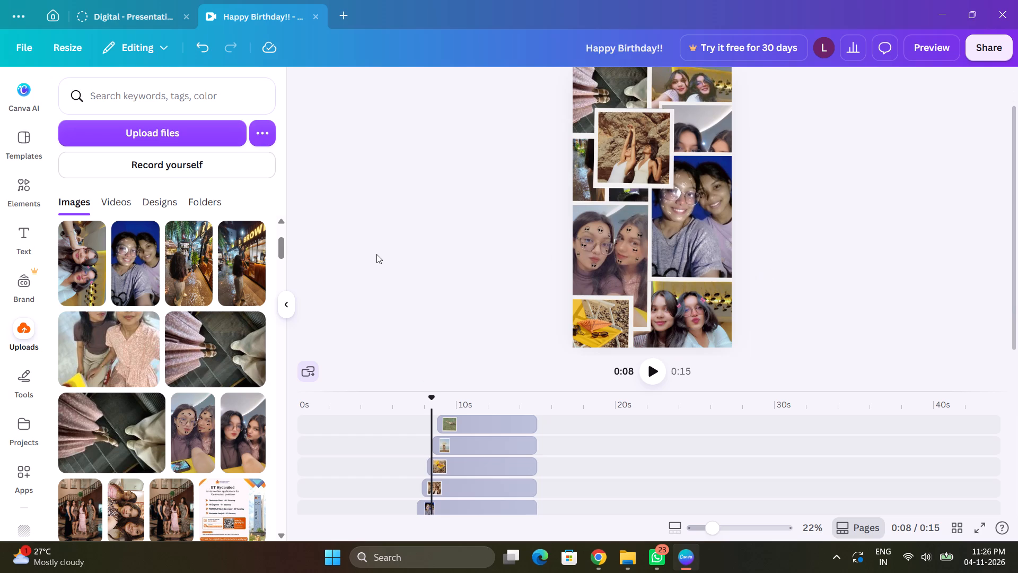
scroll(376, 254, down, 2)
scroll(171, 316, up, 1)
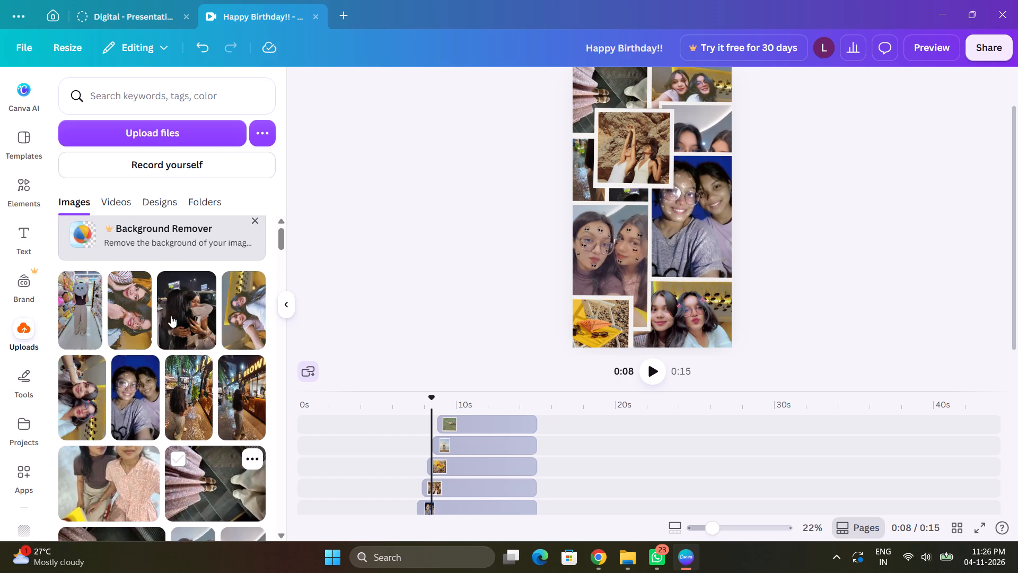
scroll(171, 316, up, 1)
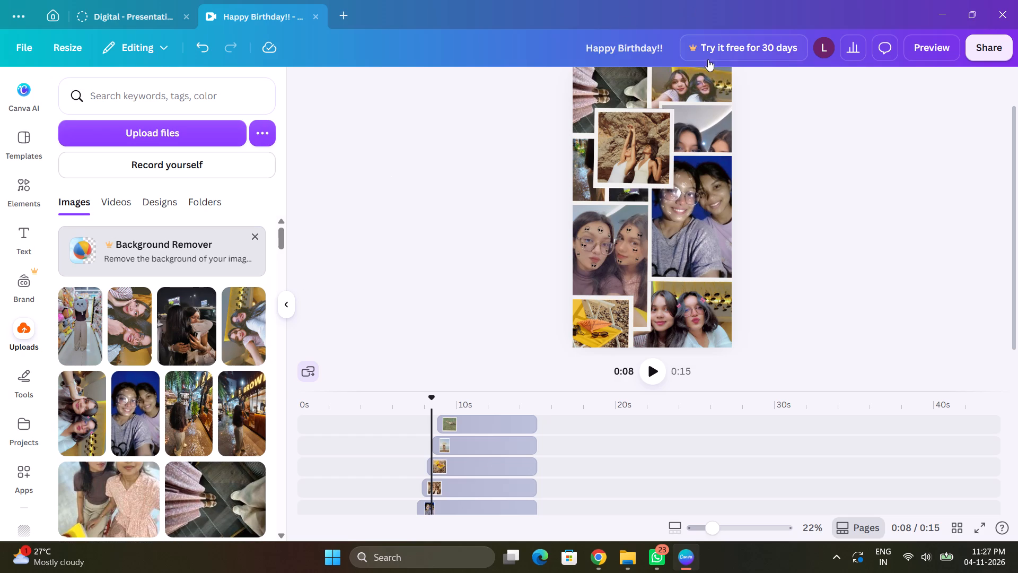
Delete the image inside the page's upper-right frame, keeping the frame itself.
click(689, 84)
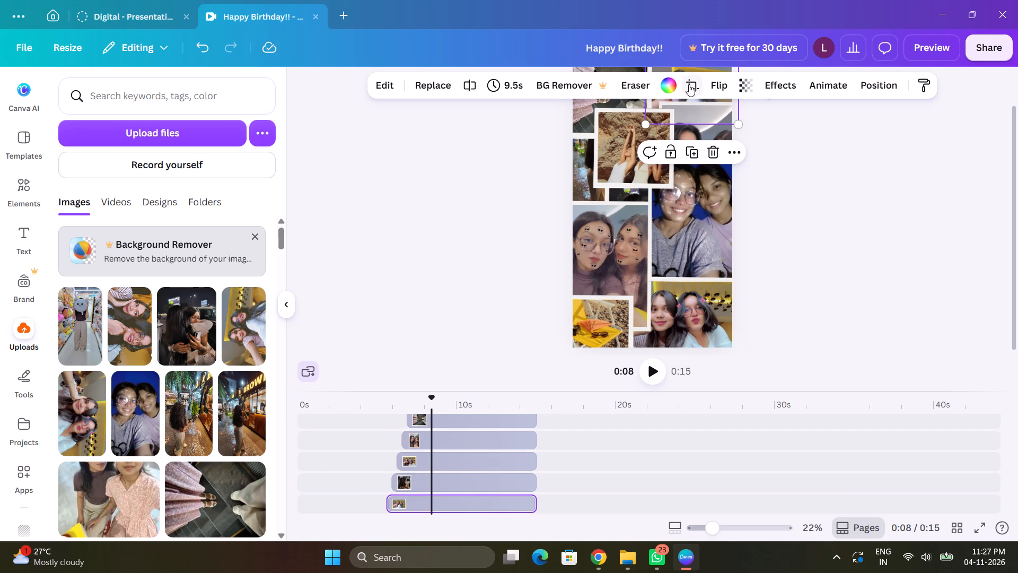
click(714, 150)
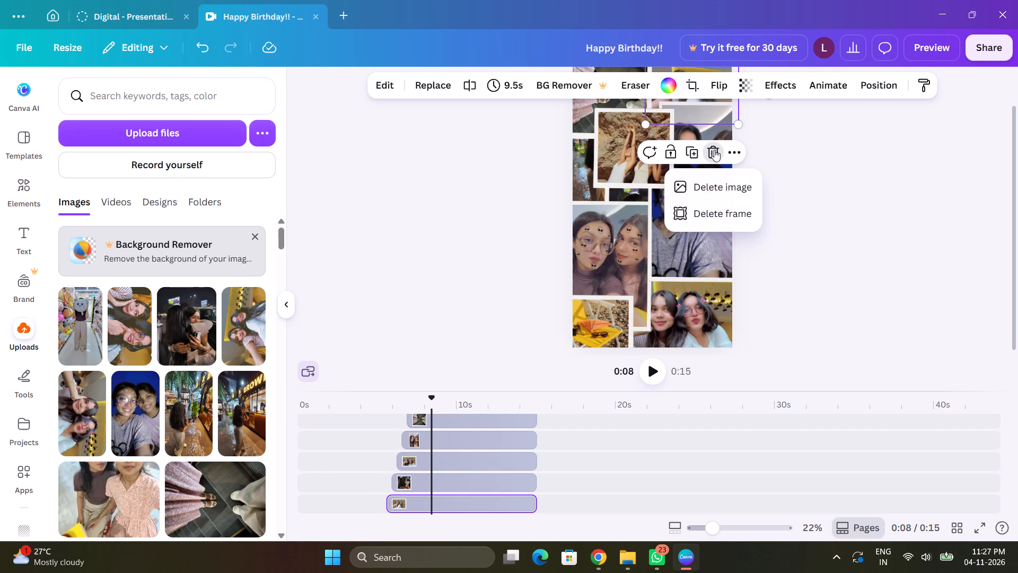
click(714, 189)
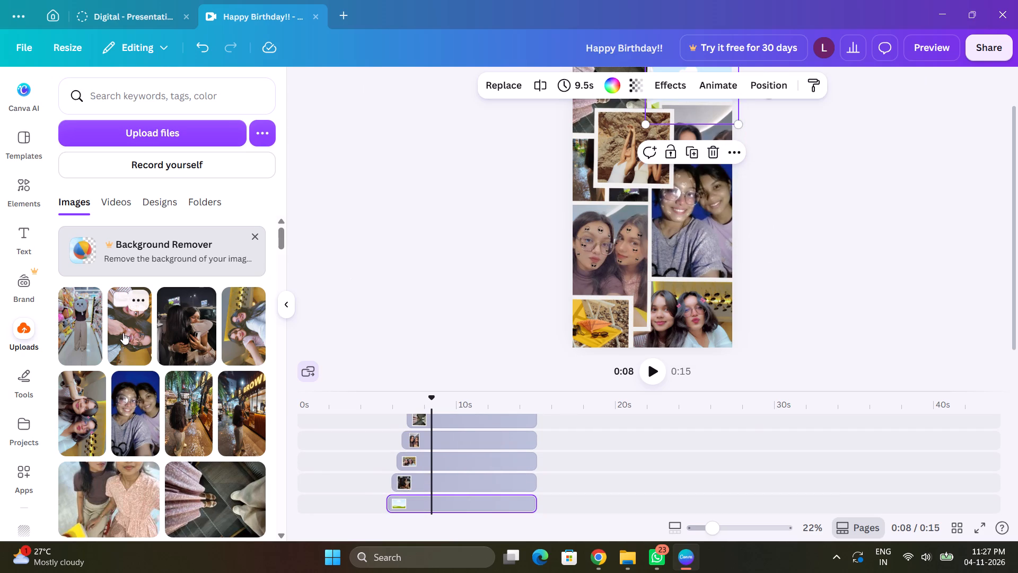
Go back to 0:06 and place the uploaded sideways selfie with the striped sleeve on the page below the empty frame.
scroll(275, 224, up, 1)
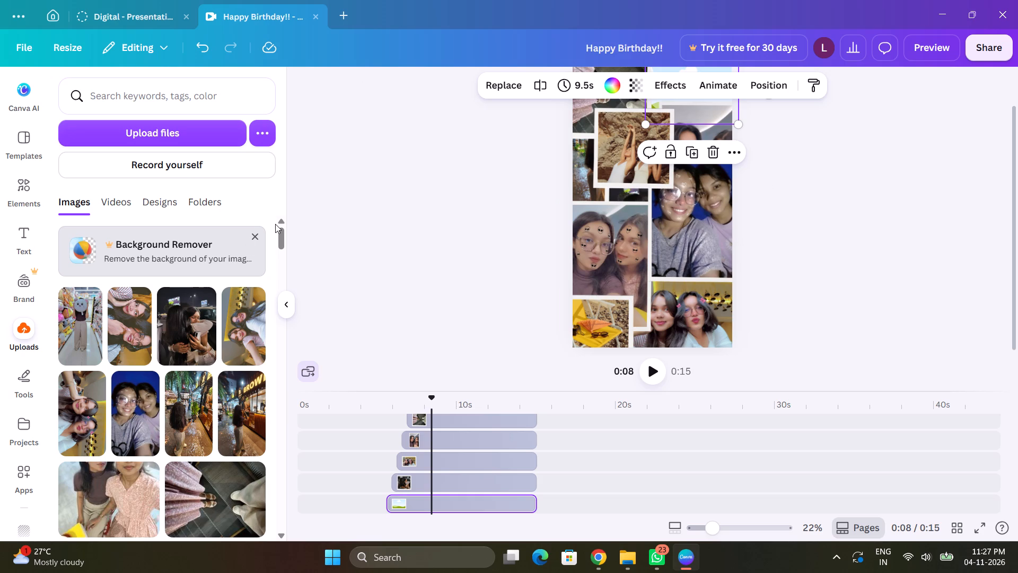
scroll(275, 224, up, 1)
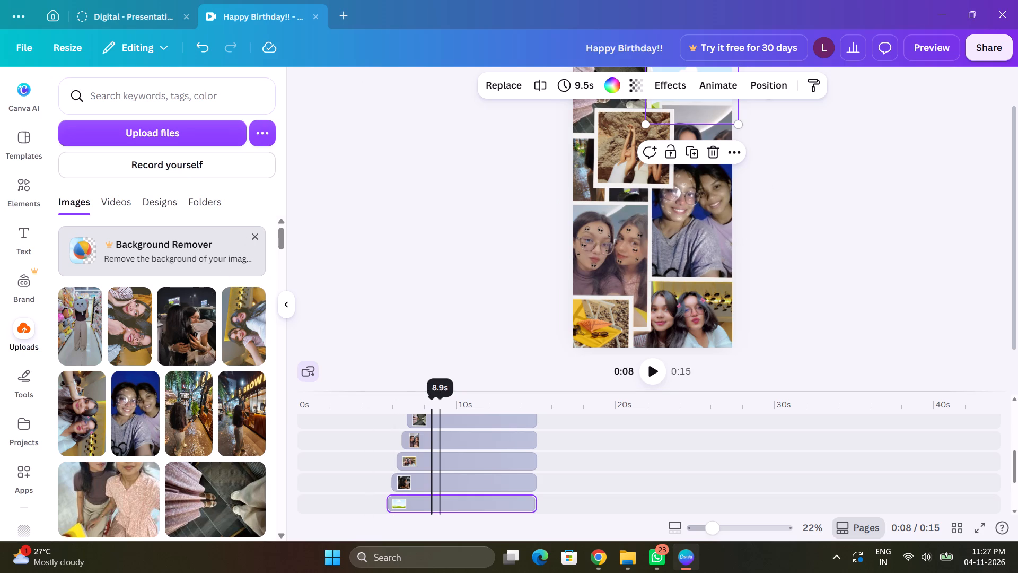
drag(432, 396, 407, 403)
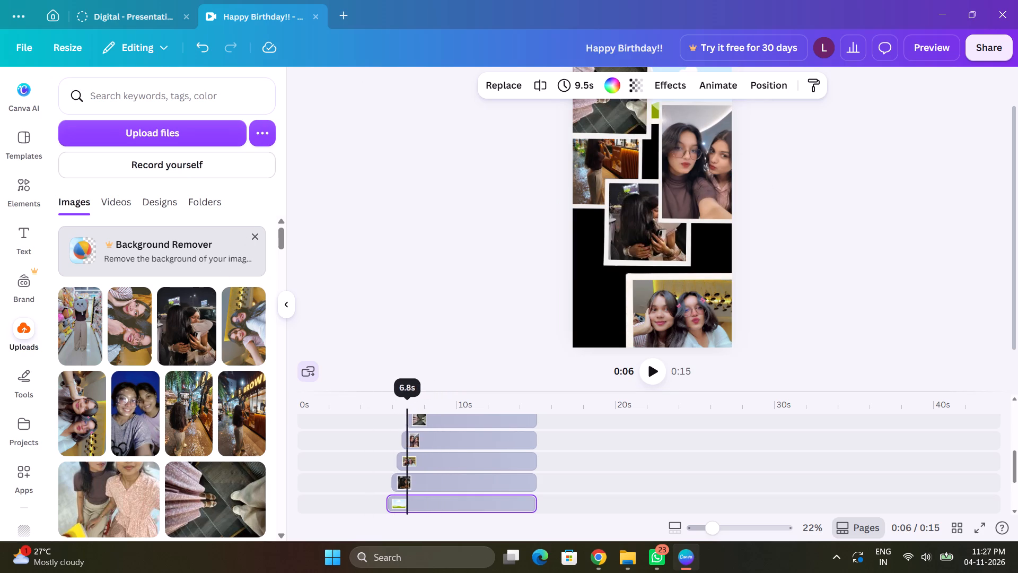
drag(407, 403, 396, 406)
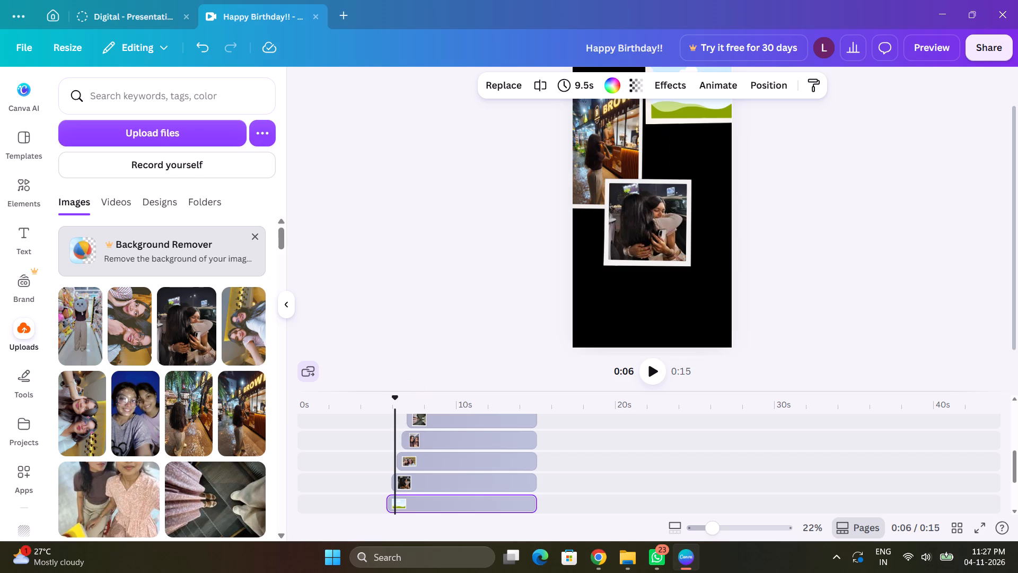
scroll(405, 222, up, 2)
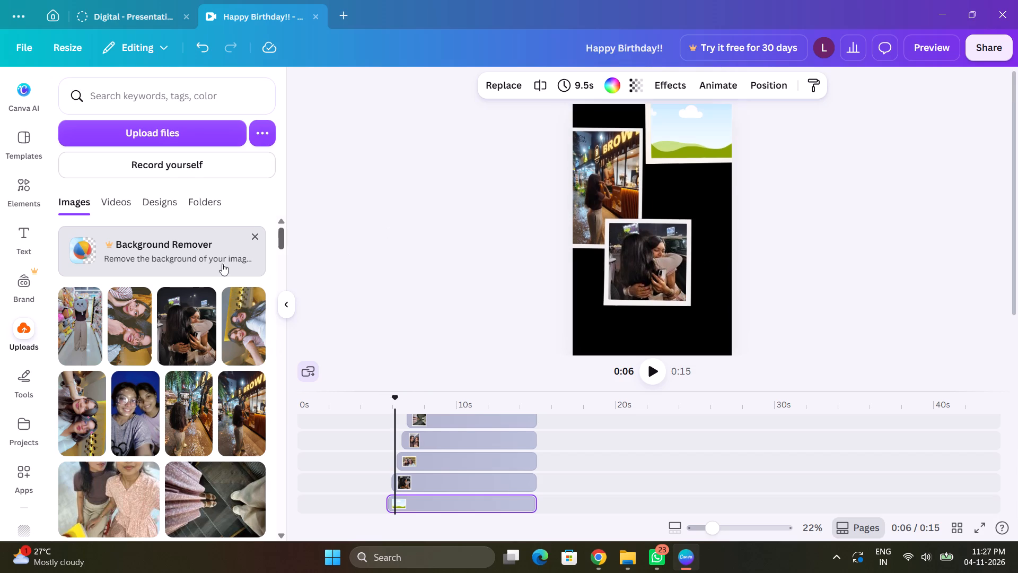
drag(130, 325, 578, 247)
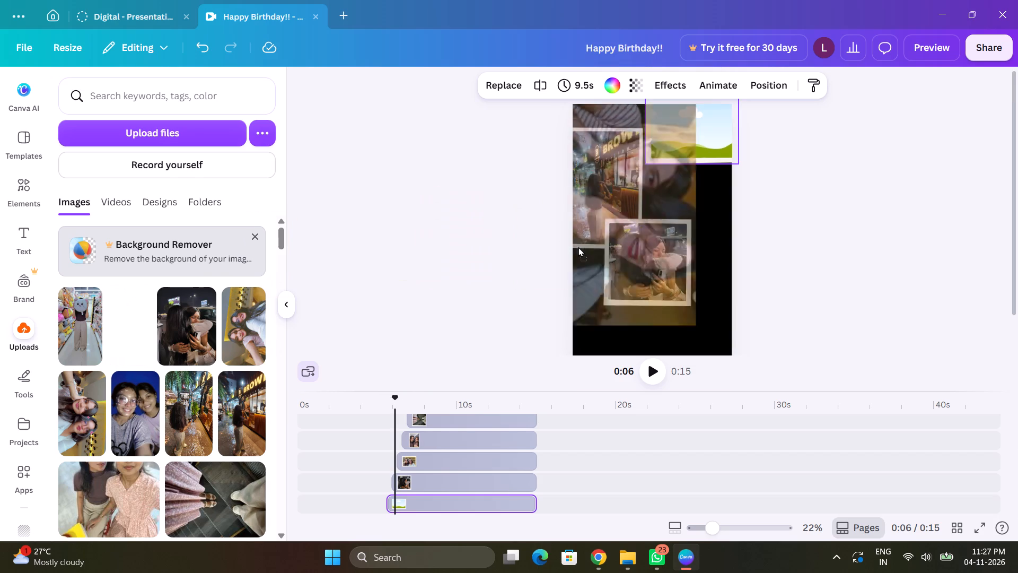
drag(578, 247, 680, 220)
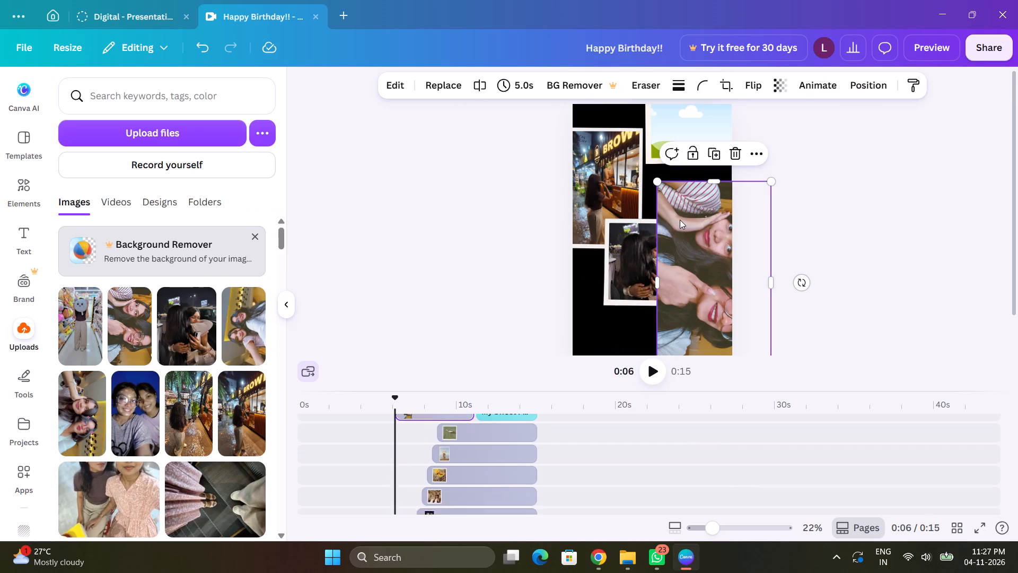
Shrink the sideways selfie to about 456 wide near the page's middle and adjust the crop of its top and bottom edges.
drag(656, 181, 691, 236)
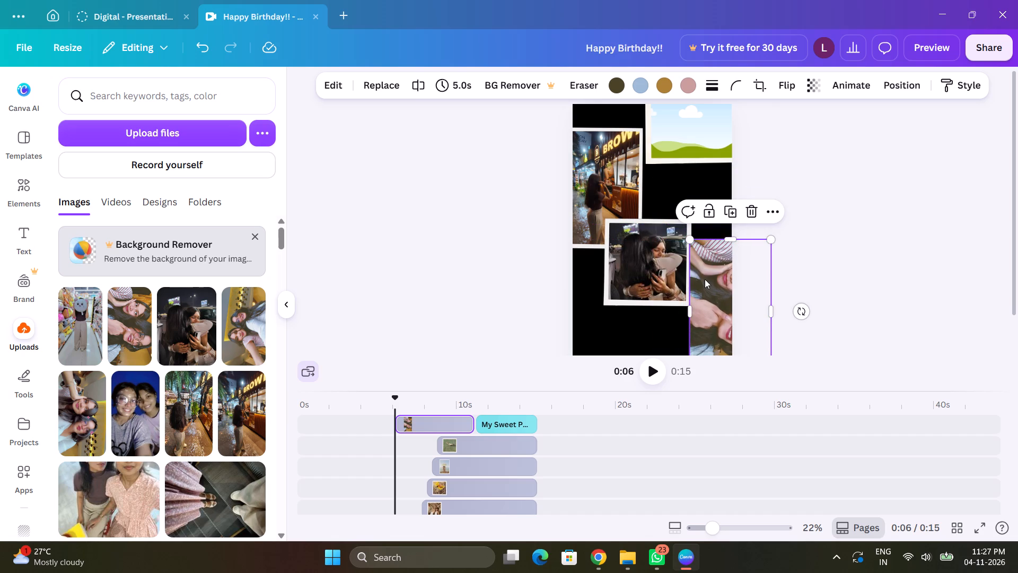
drag(705, 280, 659, 202)
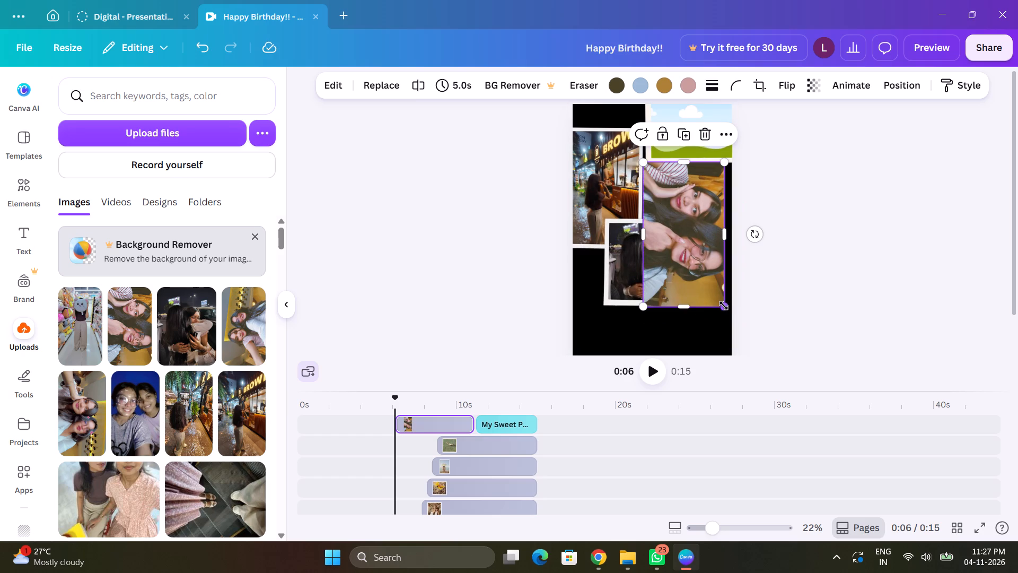
drag(724, 306, 713, 279)
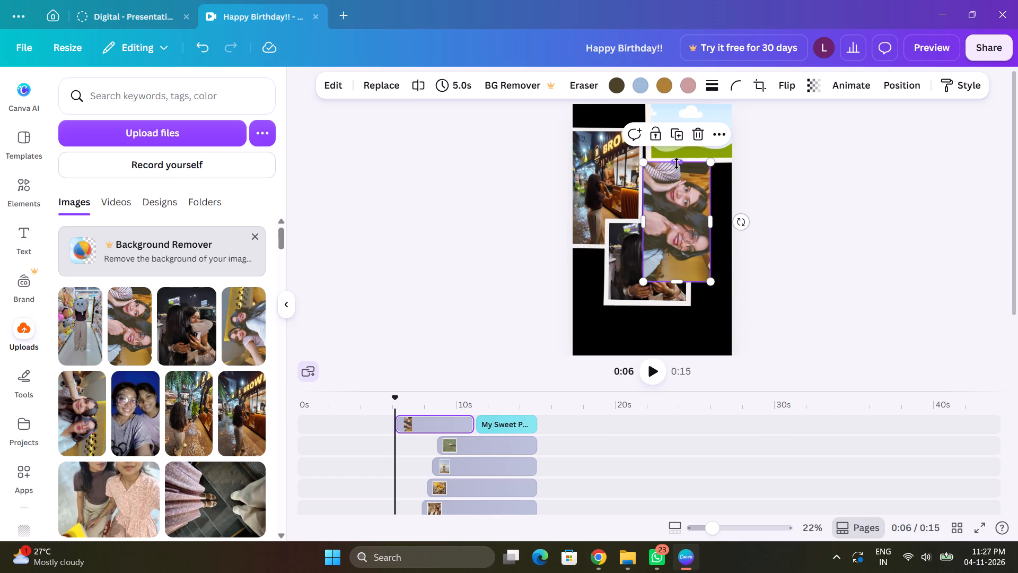
drag(677, 163, 678, 172)
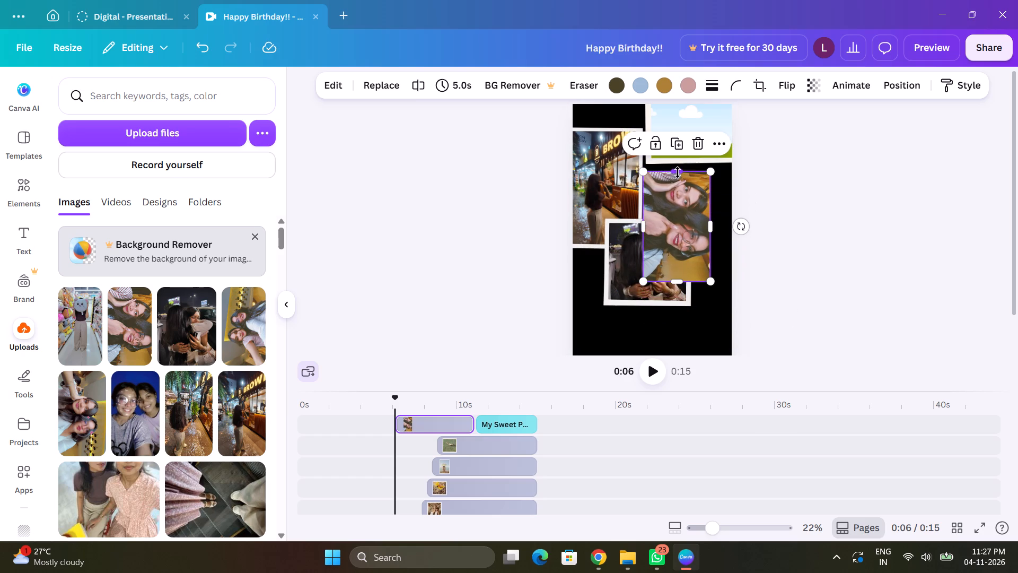
drag(680, 283, 680, 269)
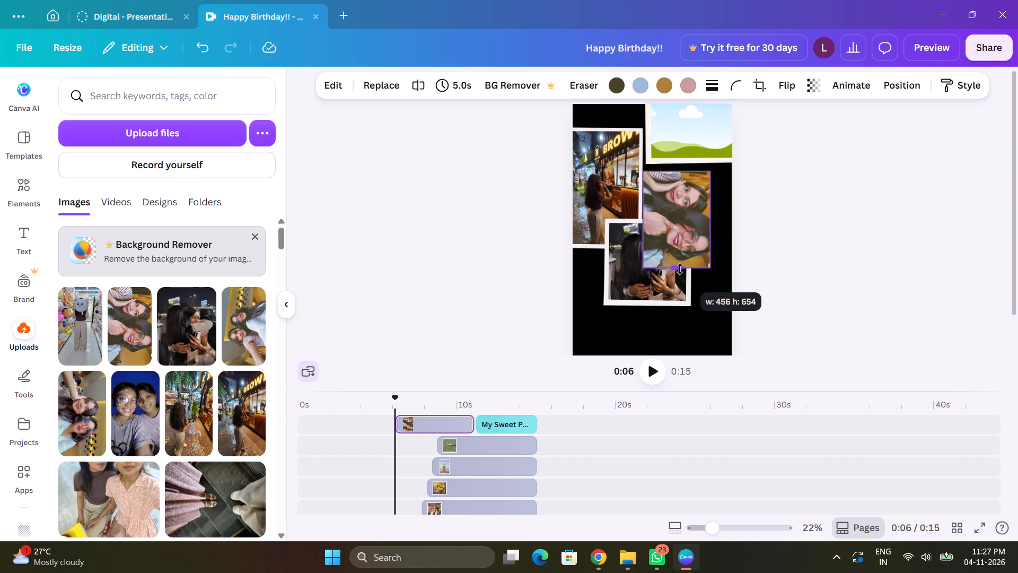
drag(680, 269, 680, 272)
drag(677, 170, 677, 169)
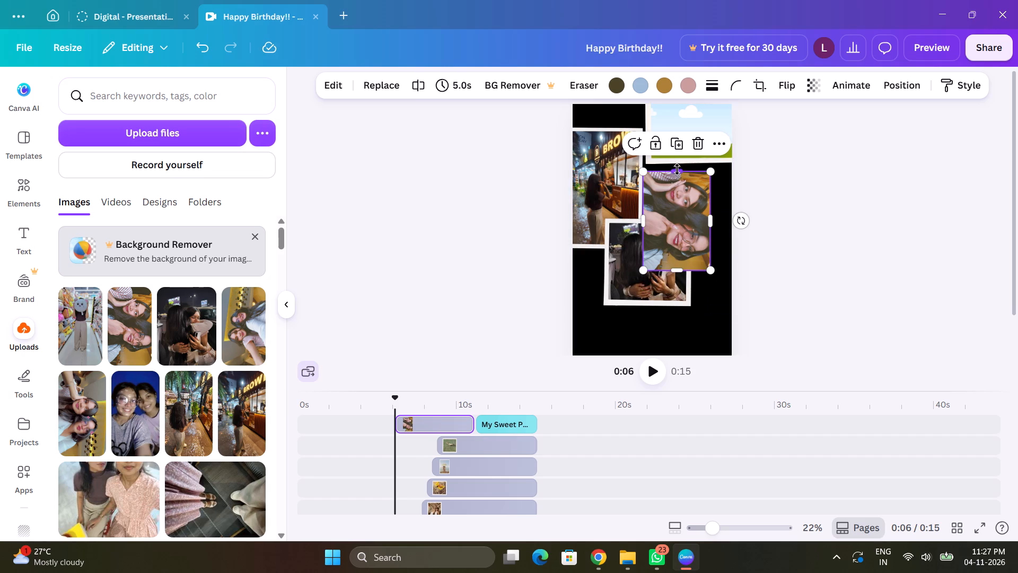
drag(677, 169, 679, 161)
Rotate the cropped selfie about 90° counterclockwise so it is upright, and drop it into the empty upper-right frame.
drag(746, 218, 686, 140)
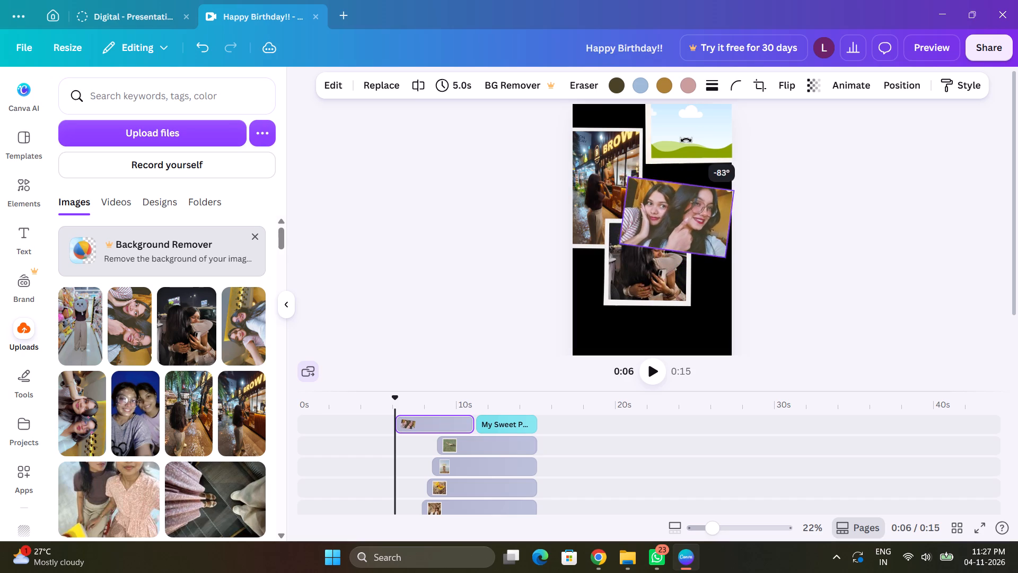
drag(686, 140, 677, 144)
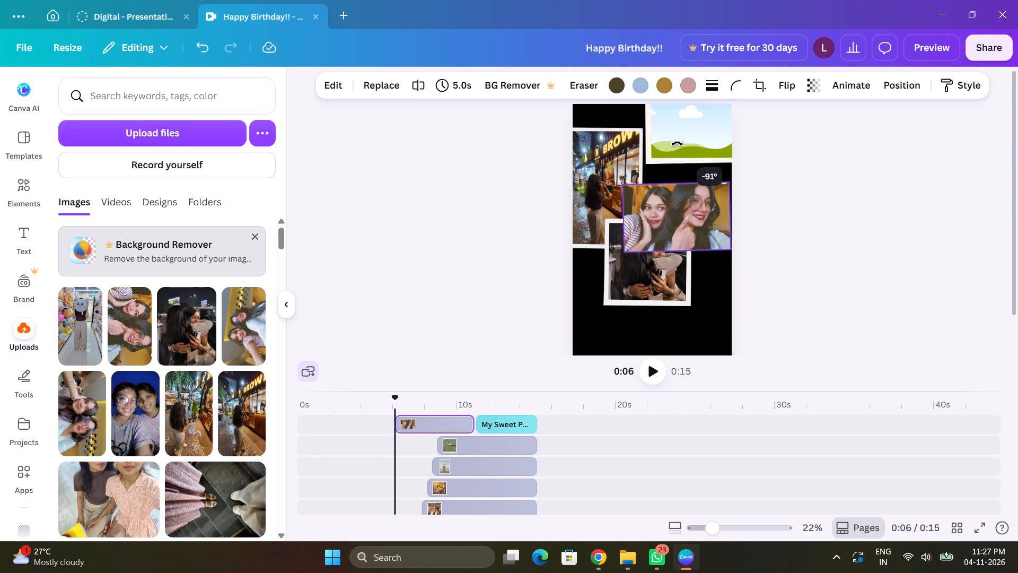
drag(677, 144, 678, 144)
drag(672, 231, 681, 152)
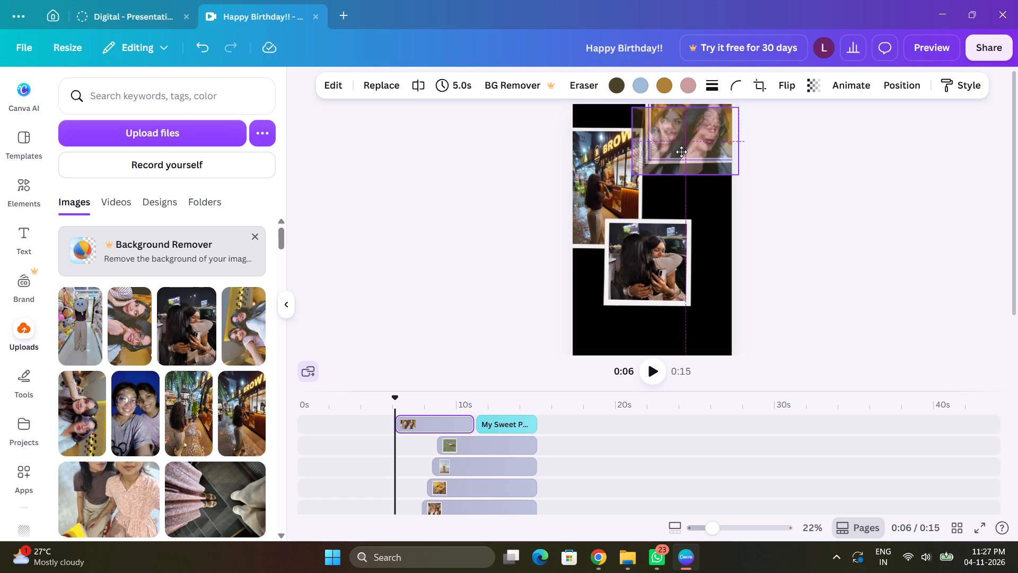
drag(681, 152, 682, 150)
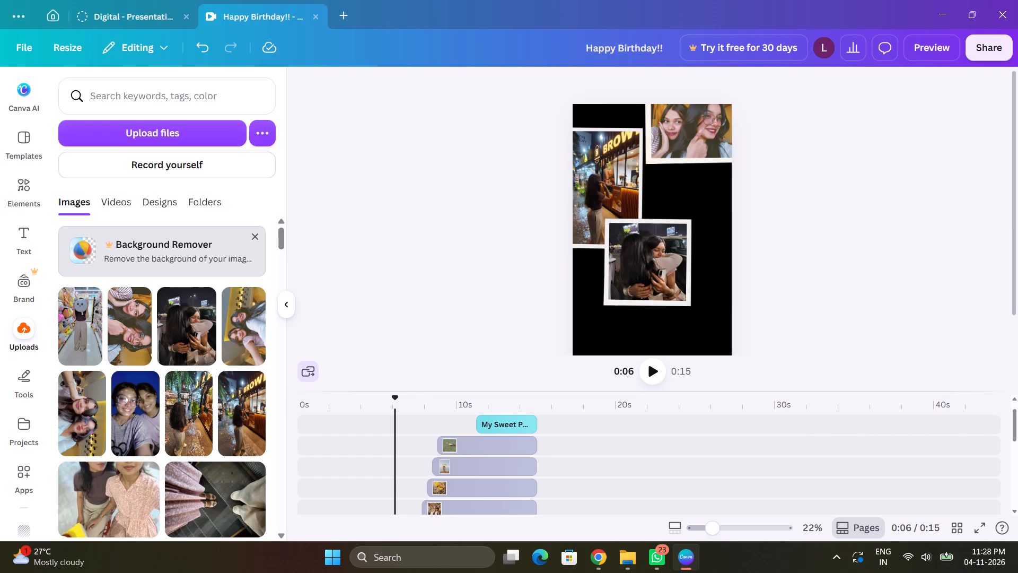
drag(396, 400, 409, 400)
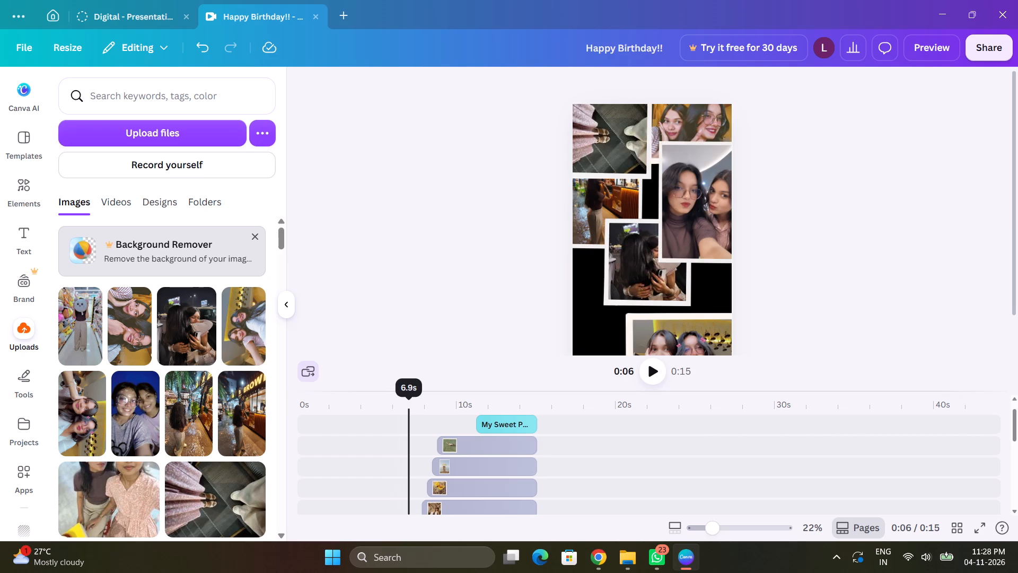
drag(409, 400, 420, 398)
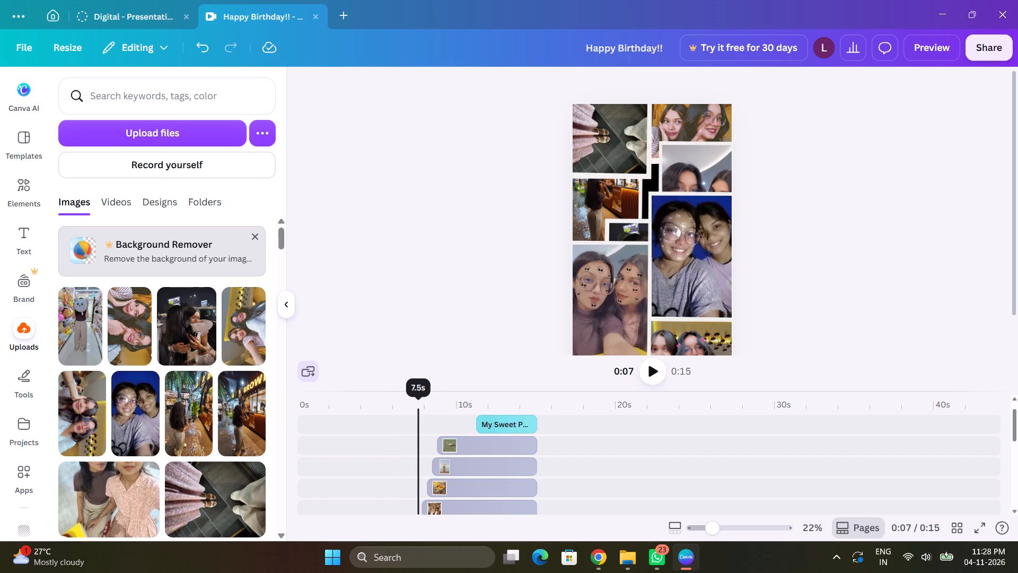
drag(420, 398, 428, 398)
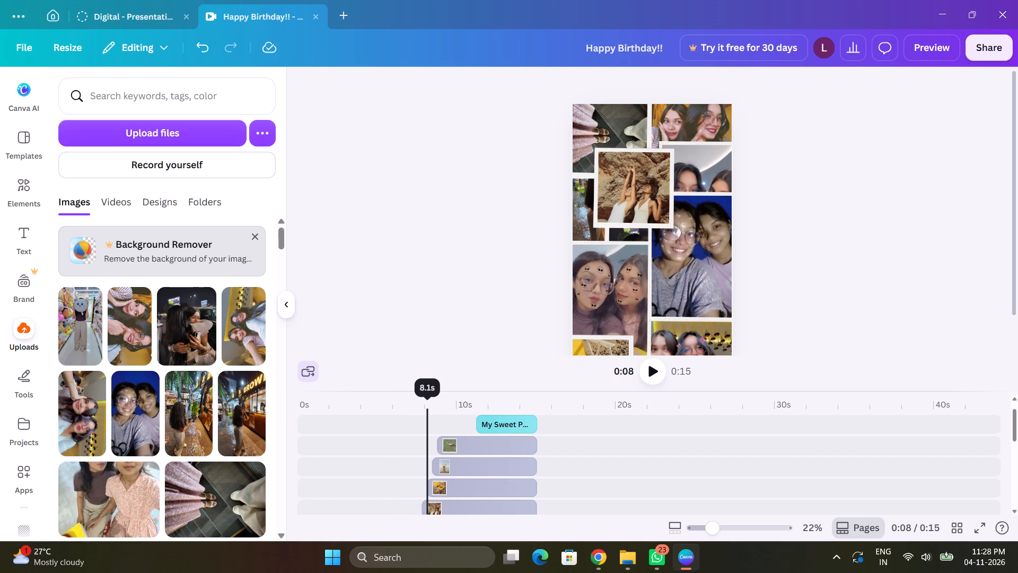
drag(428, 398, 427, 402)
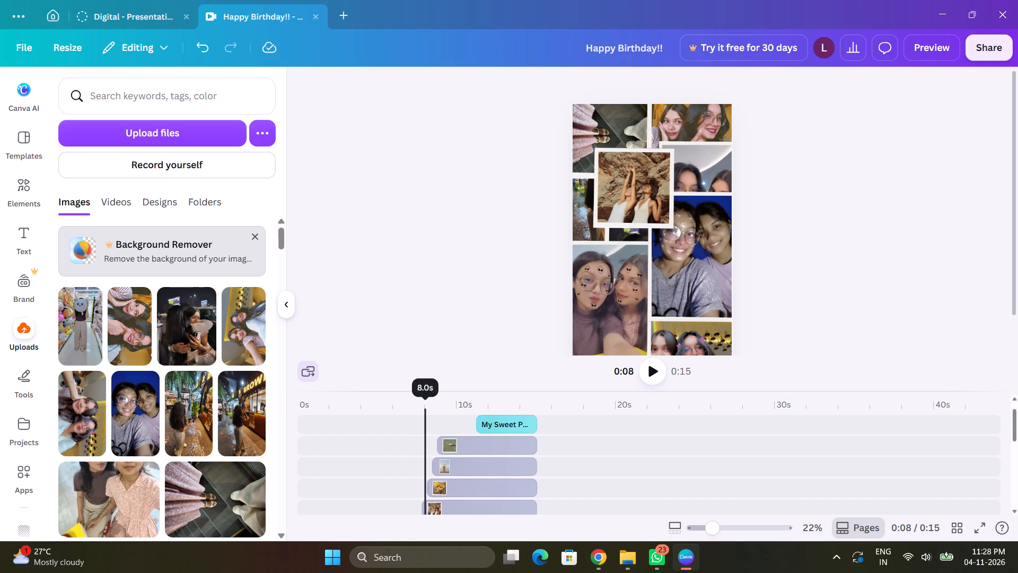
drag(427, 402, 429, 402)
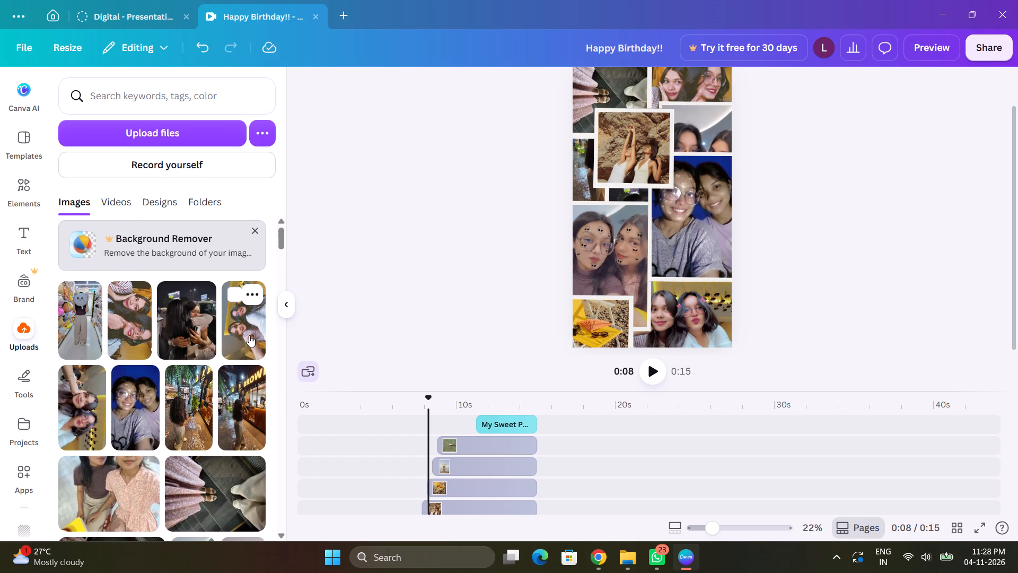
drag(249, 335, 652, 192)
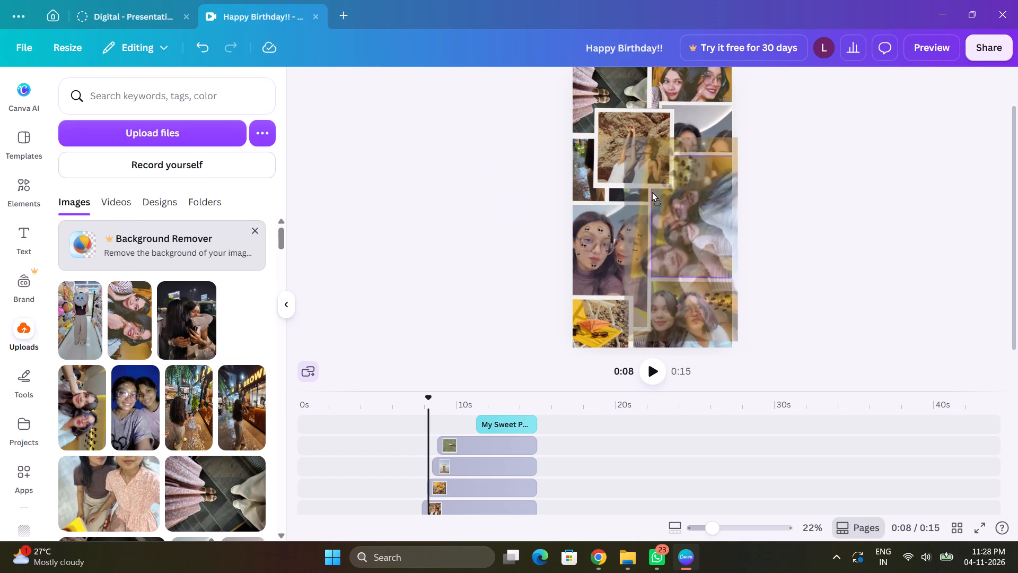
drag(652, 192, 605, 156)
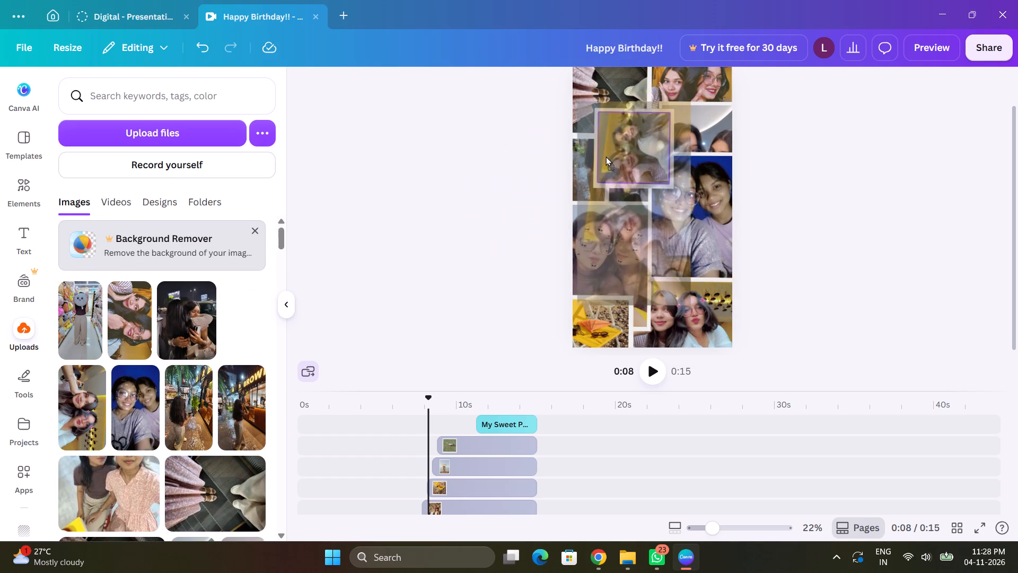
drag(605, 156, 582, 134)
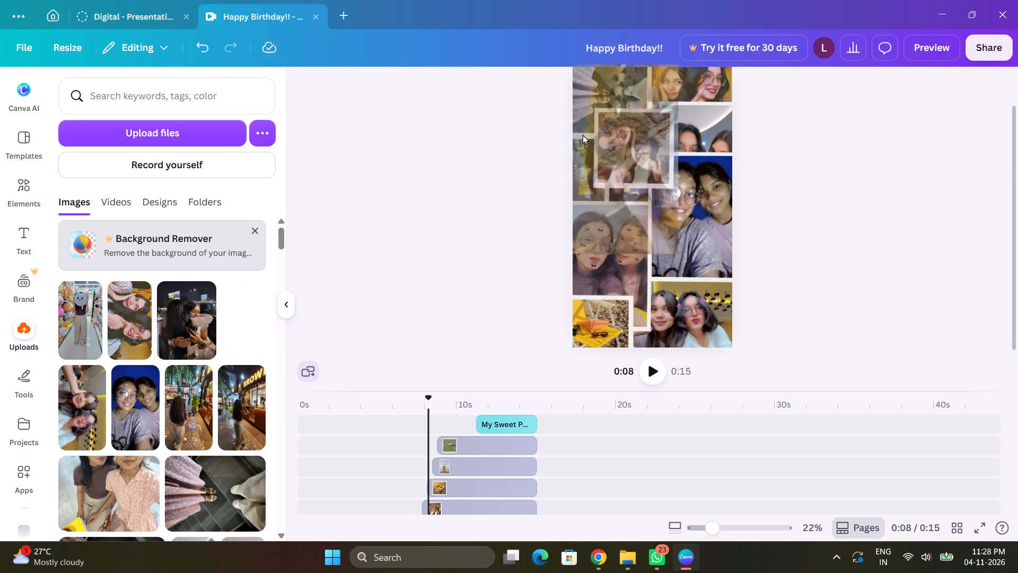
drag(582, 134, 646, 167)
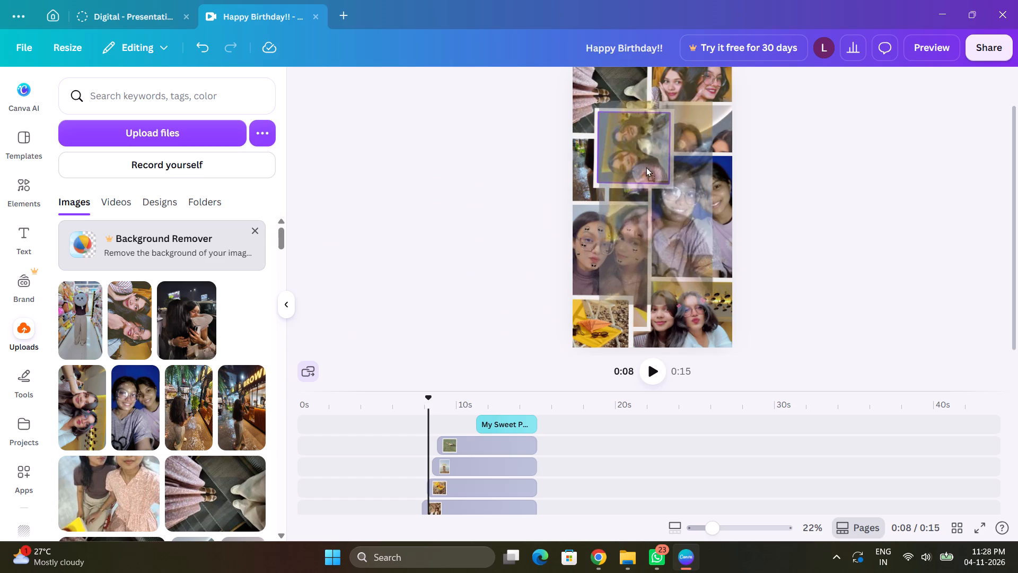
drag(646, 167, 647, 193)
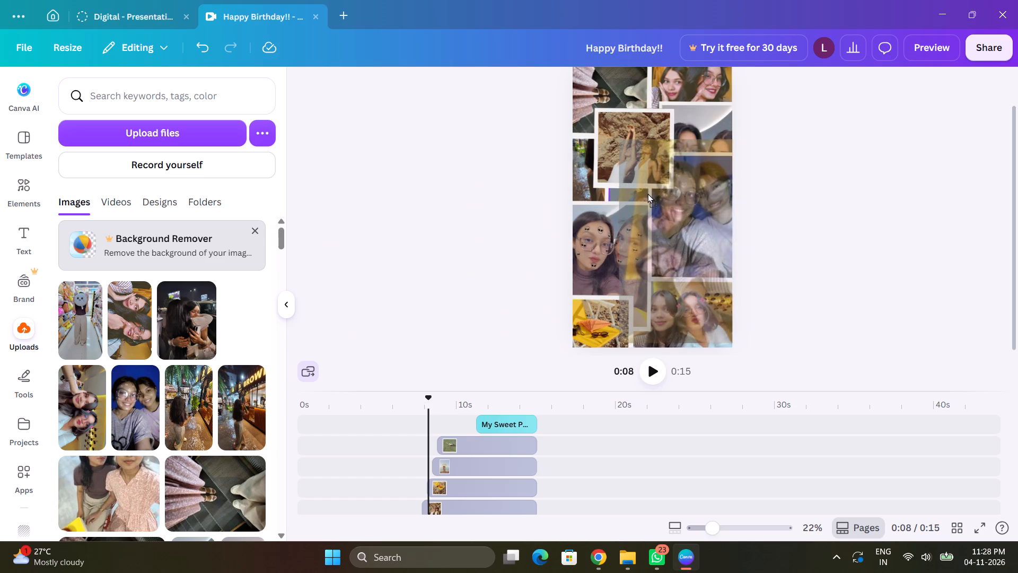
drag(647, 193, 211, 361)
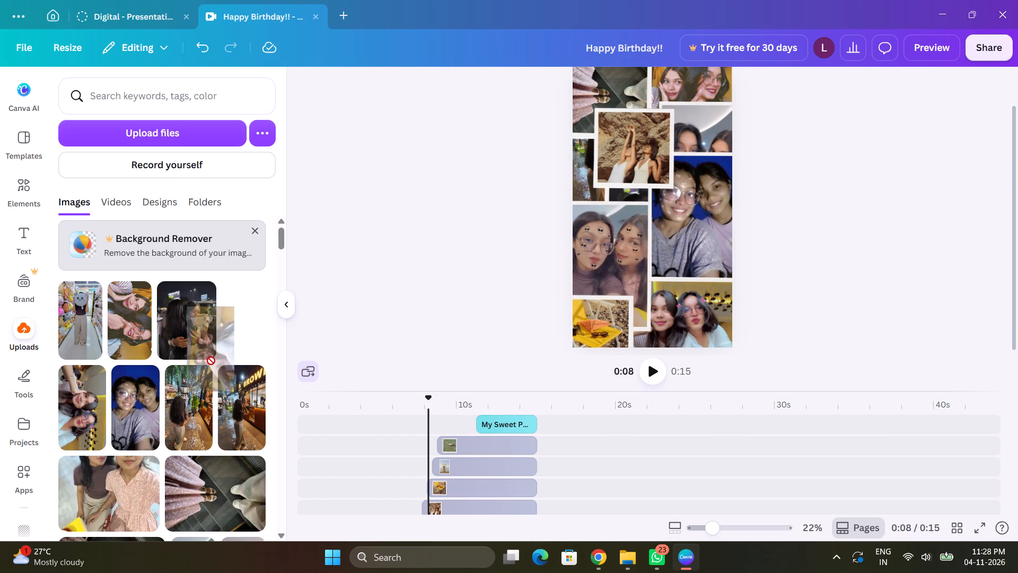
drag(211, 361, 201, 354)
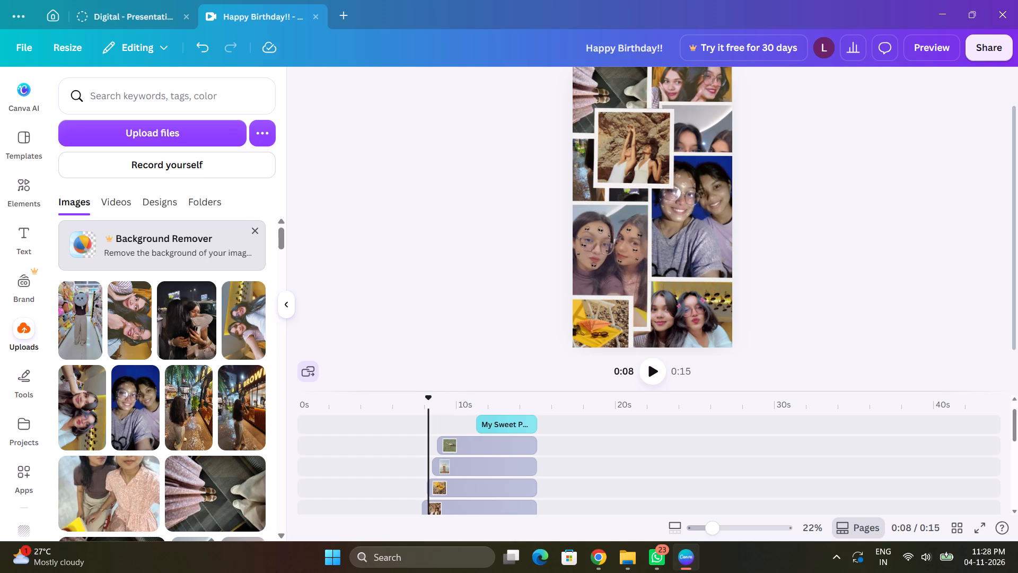
Go back to 0:07 and place the uploaded sideways selfie with the yellow wall over the page's photos.
drag(428, 397, 419, 397)
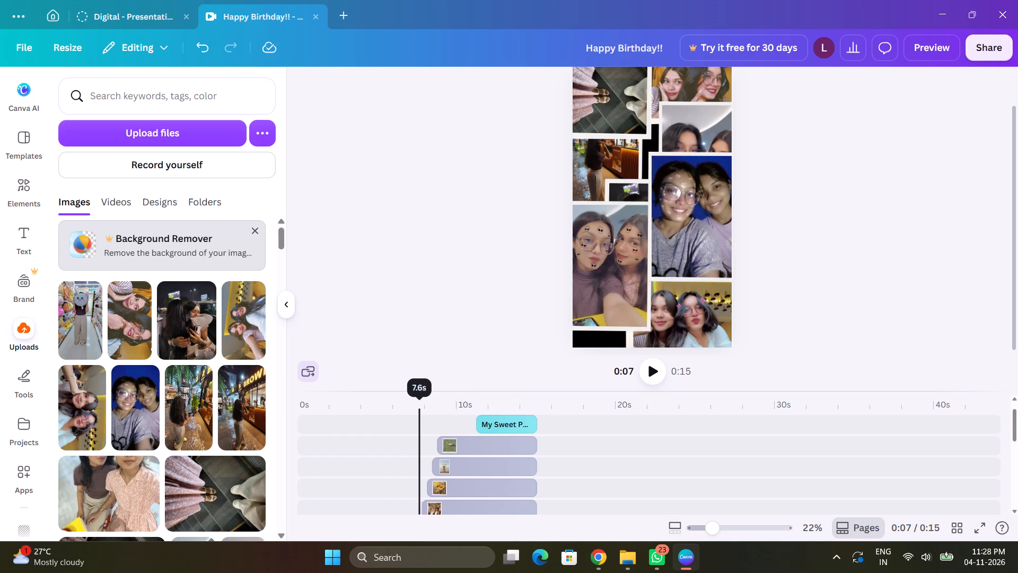
drag(419, 397, 420, 397)
drag(420, 397, 417, 398)
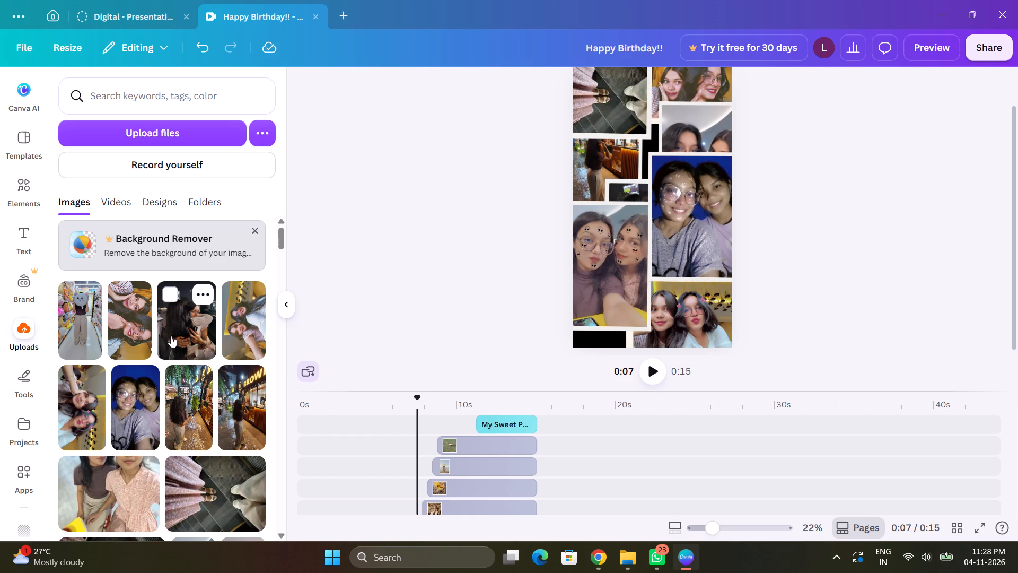
drag(232, 325, 647, 148)
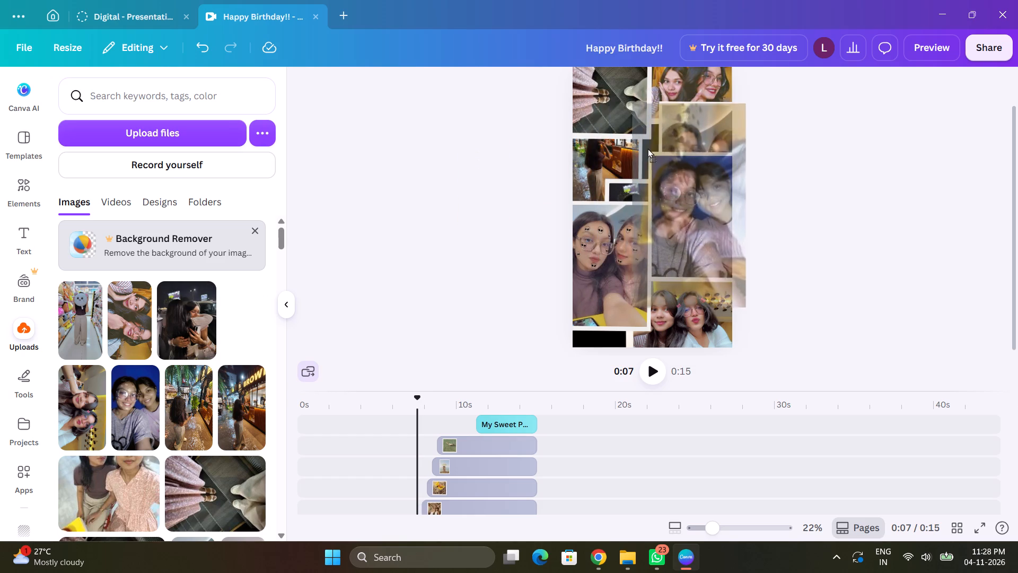
drag(647, 148, 650, 143)
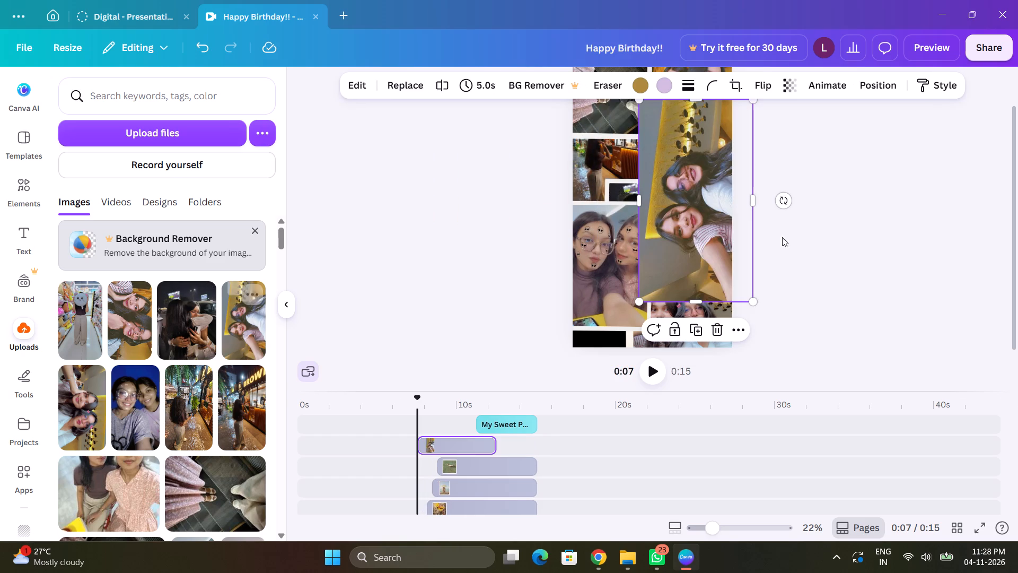
Shrink the selfie, rotate it about 90° clockwise so it is upright, and crop both sides to about 406 by 514.
drag(754, 301, 694, 206)
drag(732, 152, 666, 230)
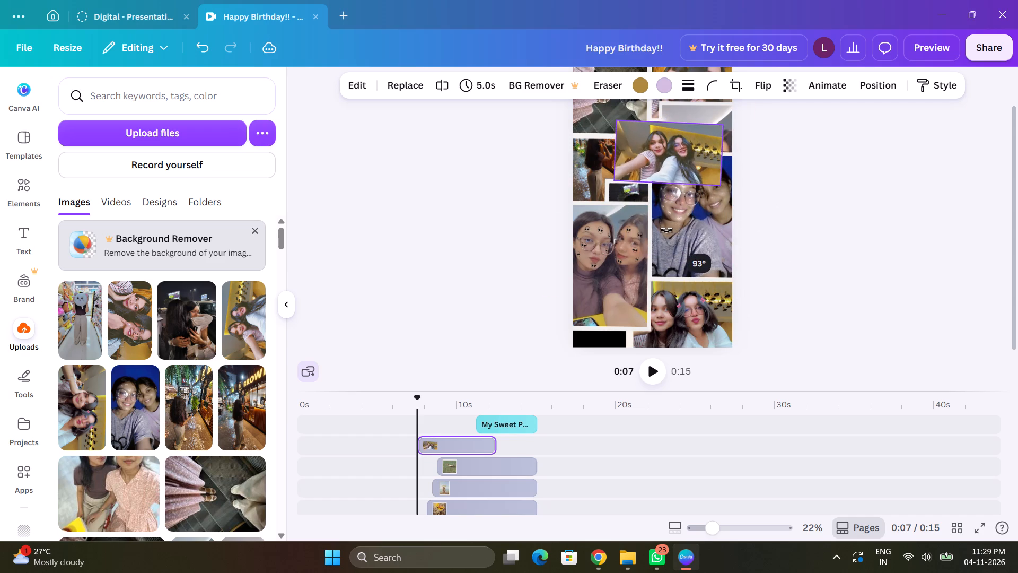
drag(666, 230, 670, 229)
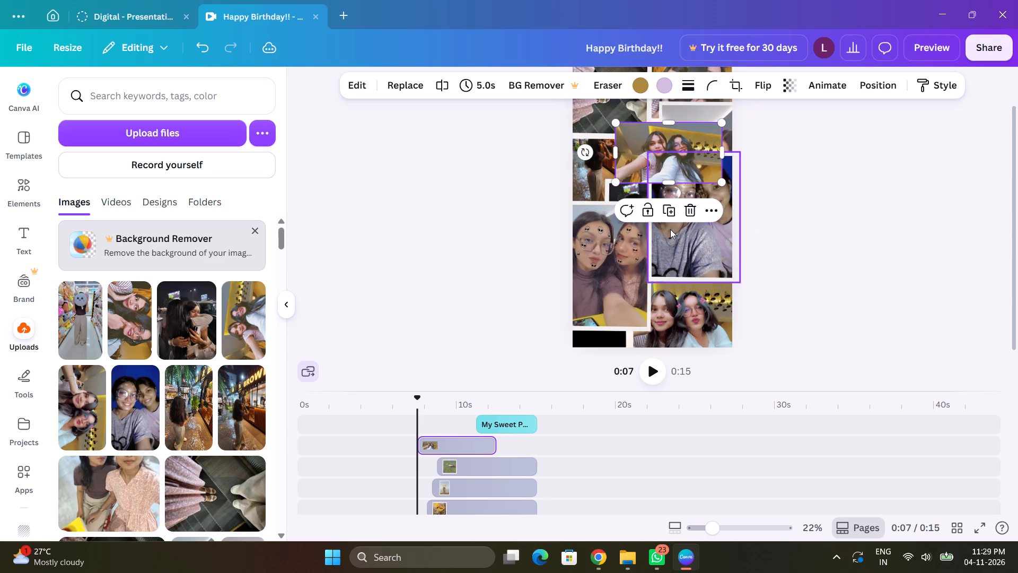
drag(723, 155, 705, 155)
drag(616, 154, 627, 155)
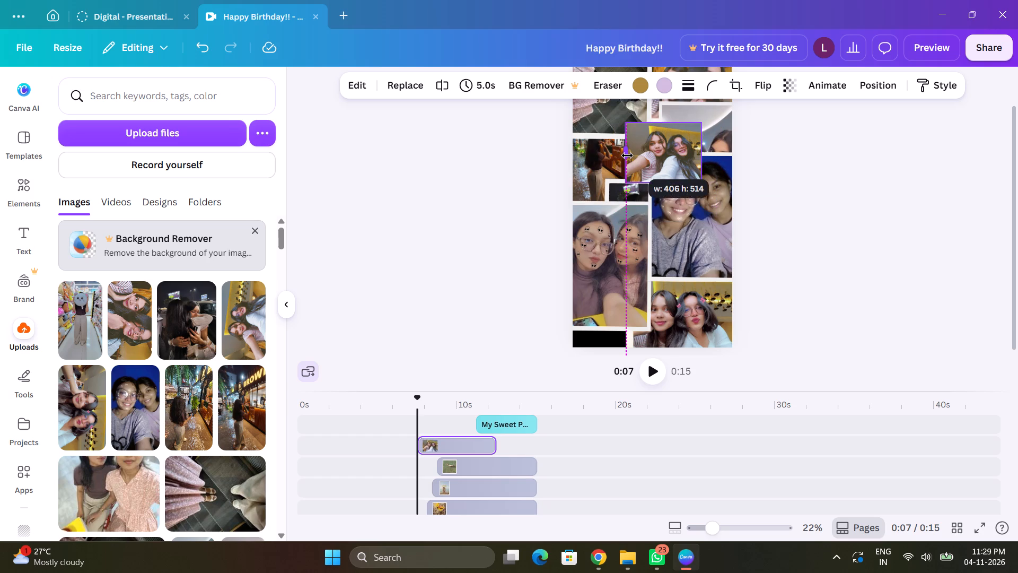
drag(627, 155, 627, 157)
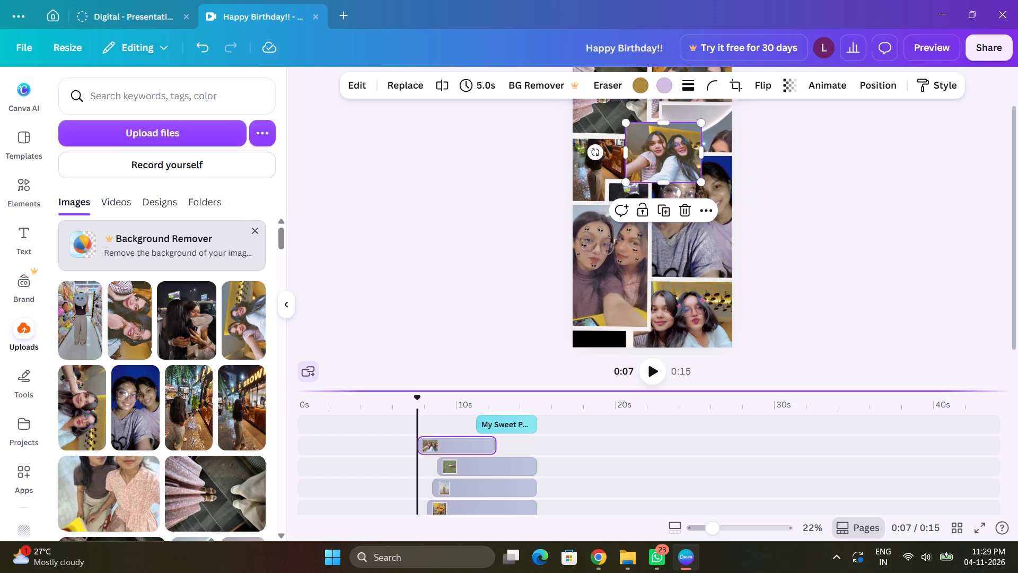
At 0:08, drop the upright selfie into the upper-middle frame, replacing the photo of women against the rocks.
drag(417, 398, 429, 398)
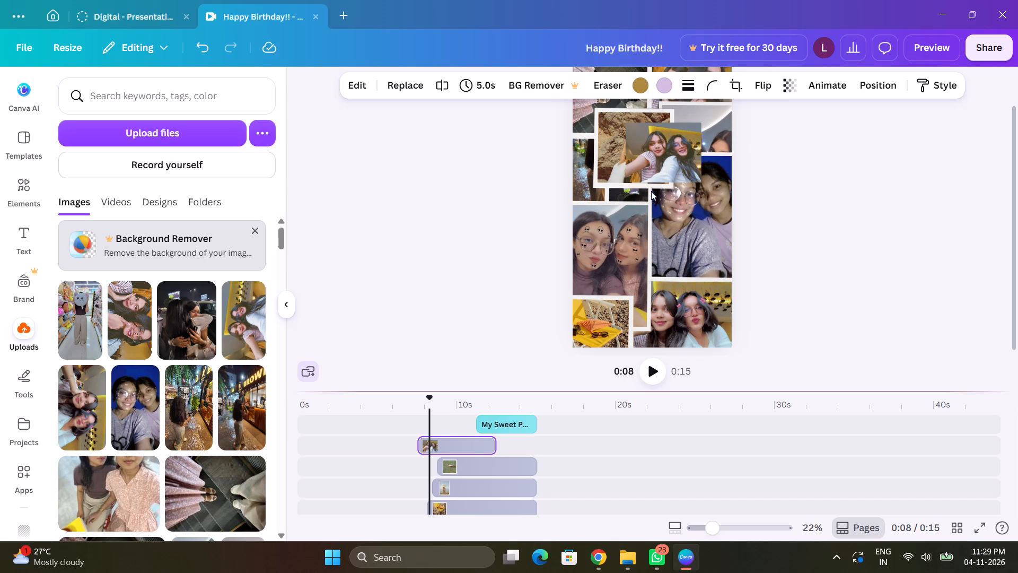
drag(664, 158, 636, 151)
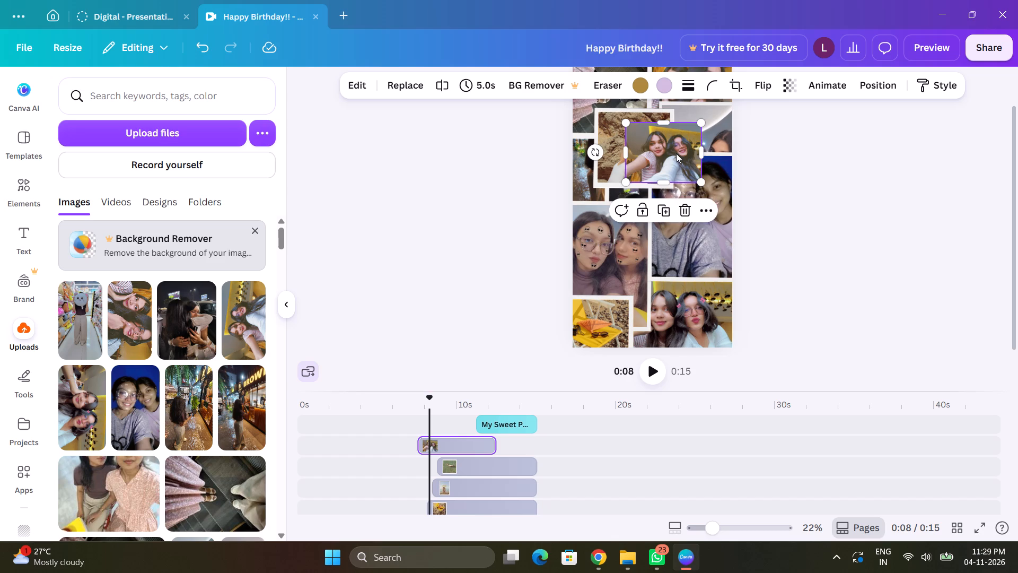
drag(676, 153, 631, 153)
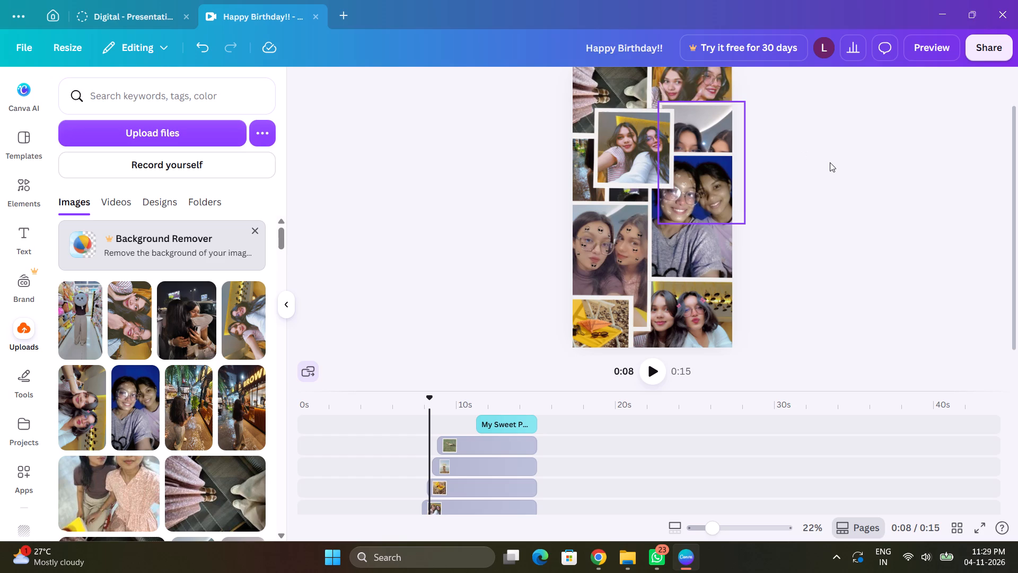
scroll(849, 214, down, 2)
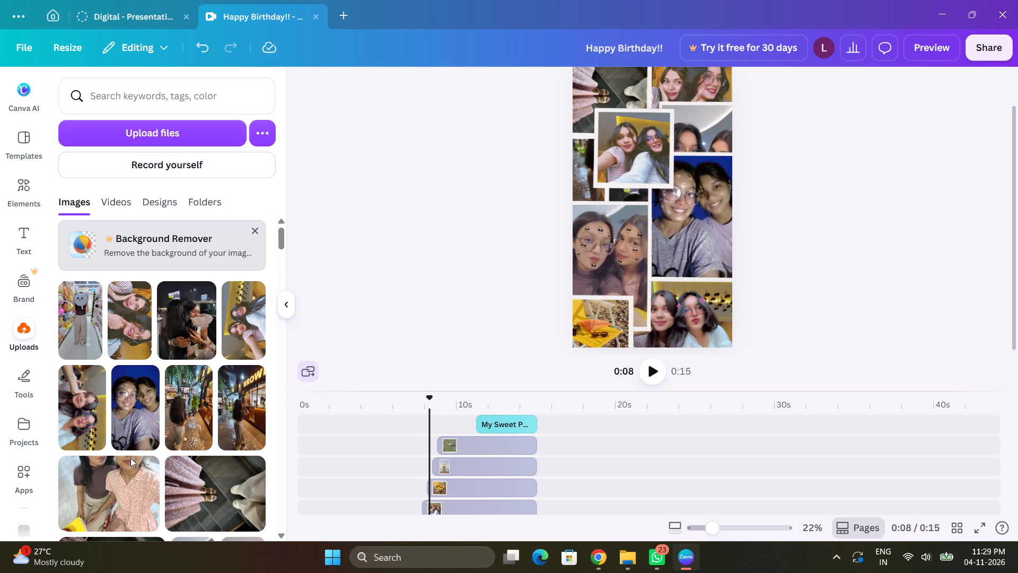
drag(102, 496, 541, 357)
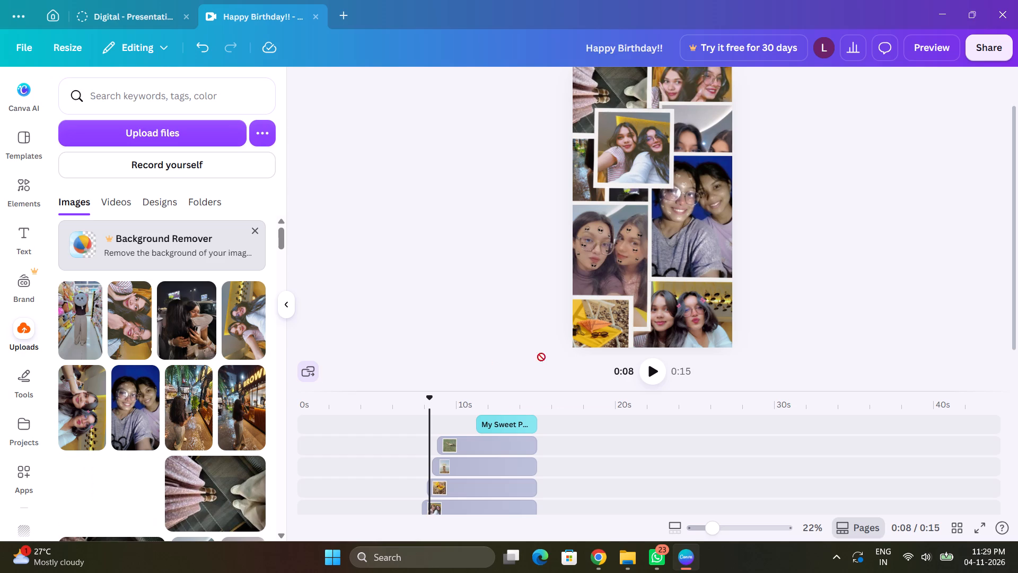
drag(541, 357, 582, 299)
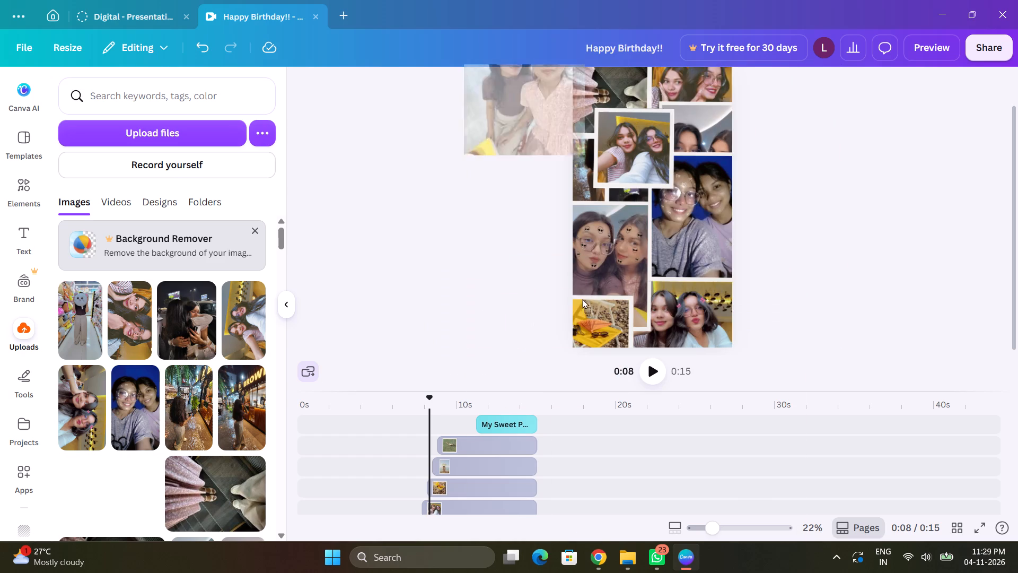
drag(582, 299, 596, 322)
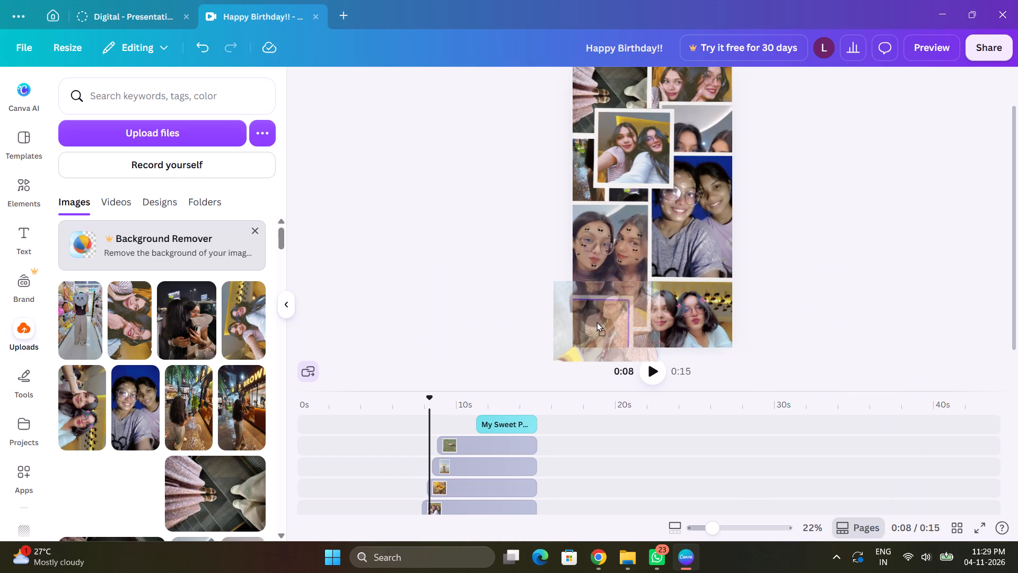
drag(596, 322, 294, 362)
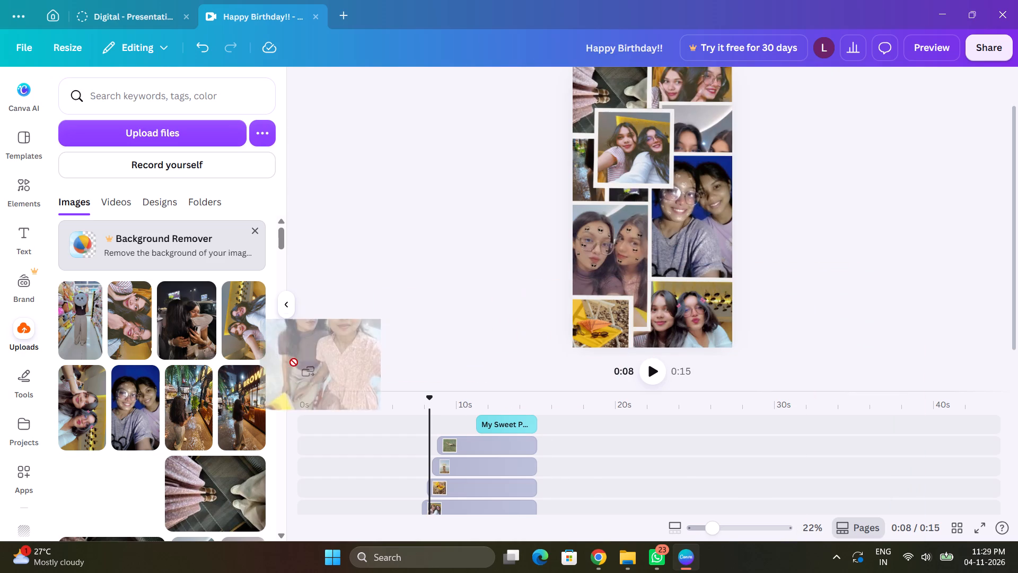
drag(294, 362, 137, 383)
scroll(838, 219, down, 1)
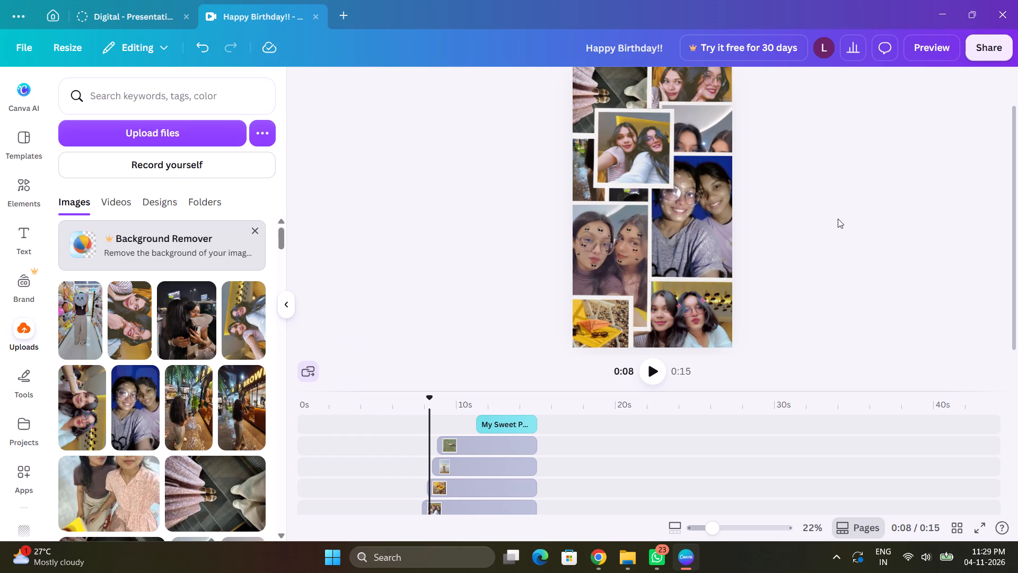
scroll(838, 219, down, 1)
Check the frames appearing between 0:07 and 0:09, and browse the uploaded images for photos to replace the remaining template pictures.
drag(431, 398, 452, 398)
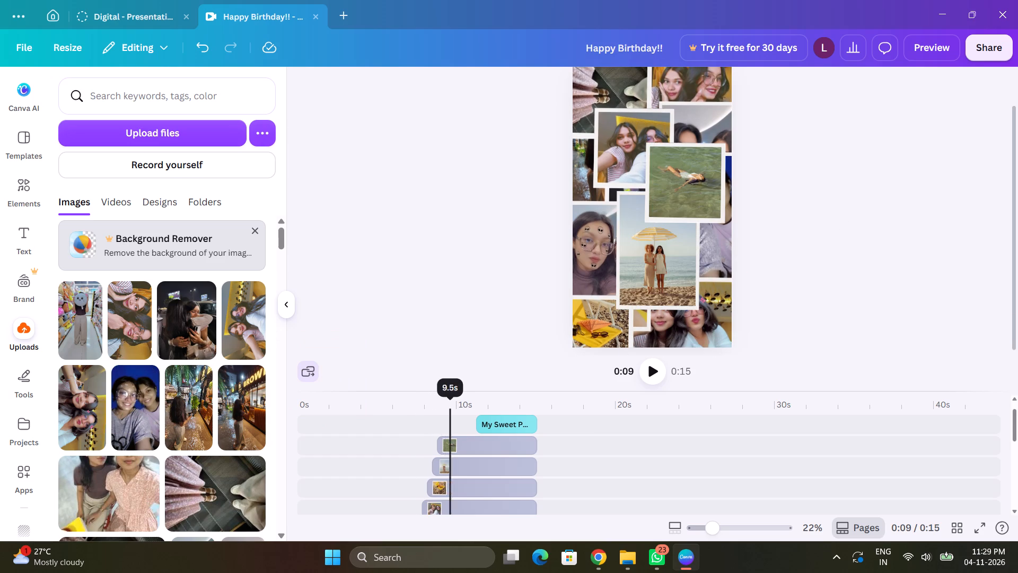
drag(452, 398, 424, 403)
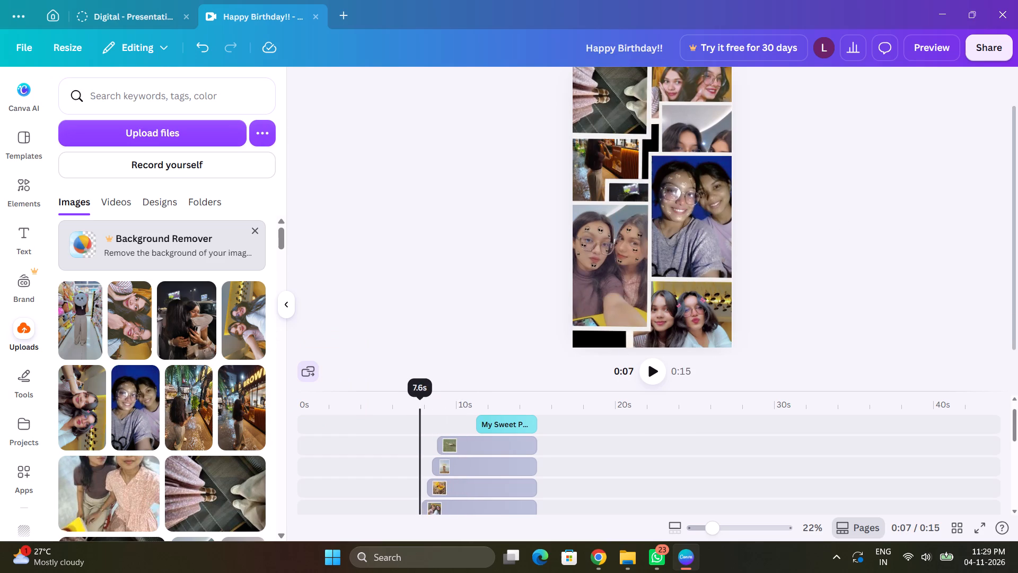
drag(424, 403, 455, 400)
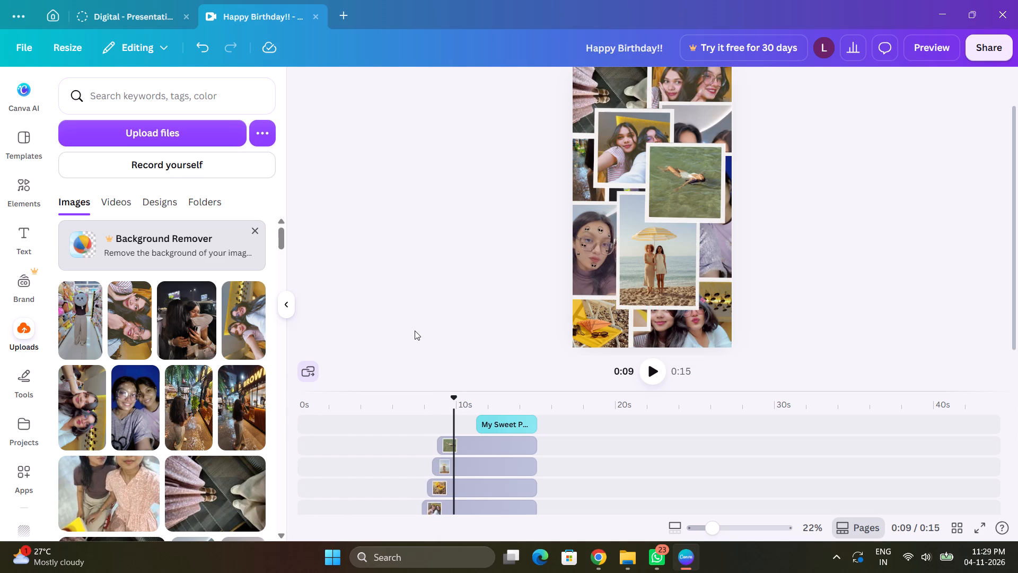
scroll(175, 415, down, 1)
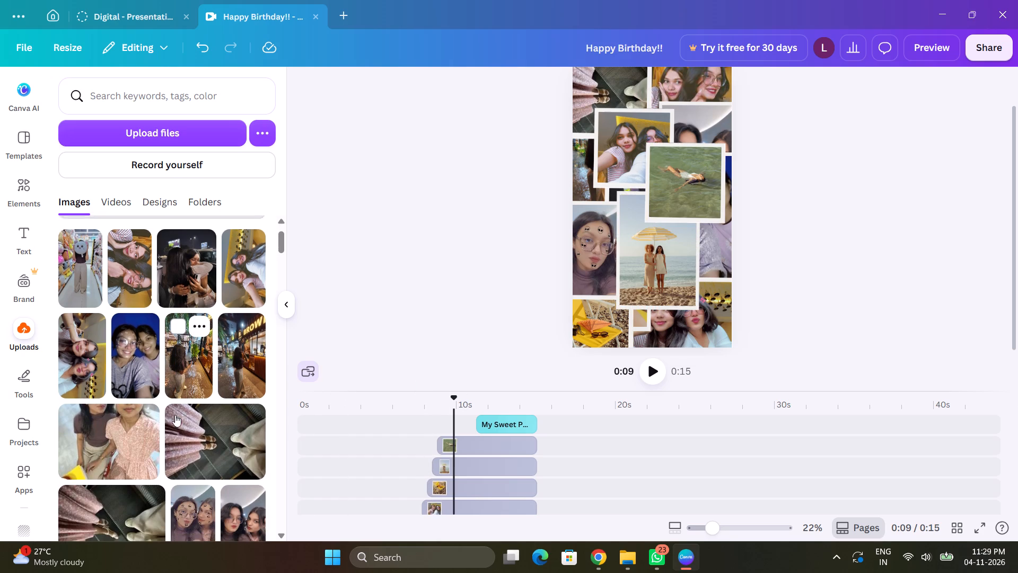
scroll(175, 415, down, 2)
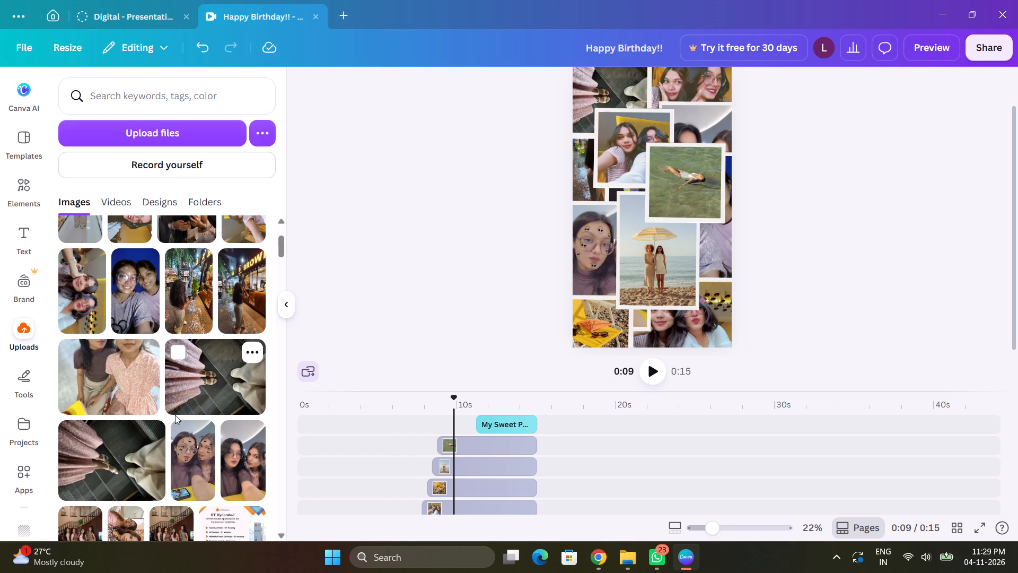
scroll(175, 415, up, 8)
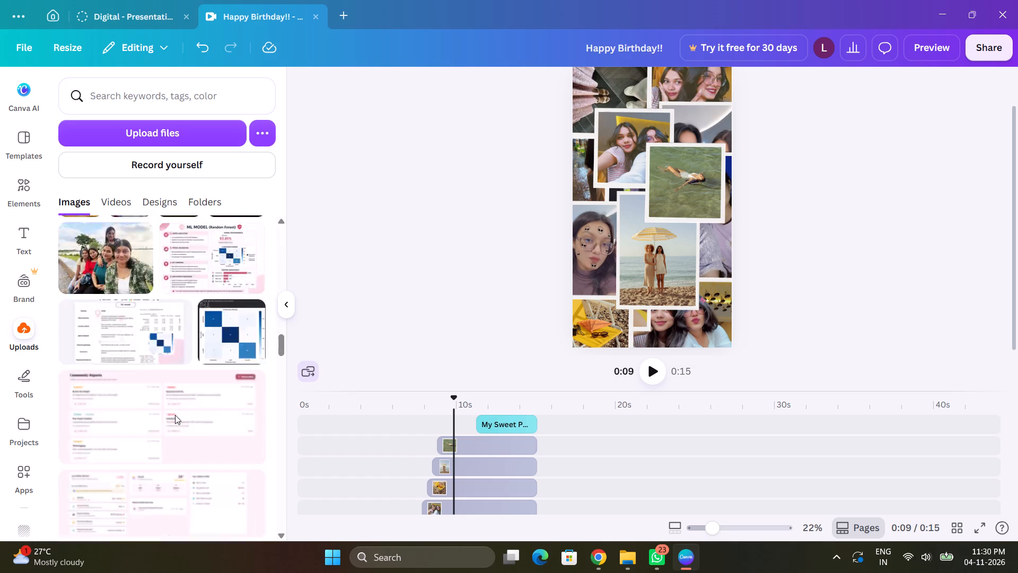
scroll(175, 415, up, 6)
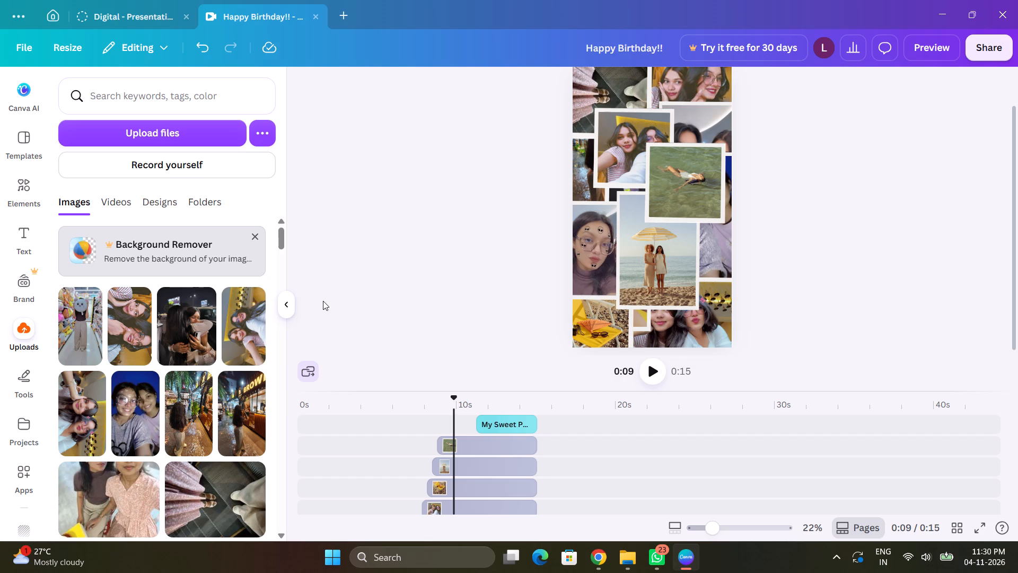
scroll(146, 375, down, 2)
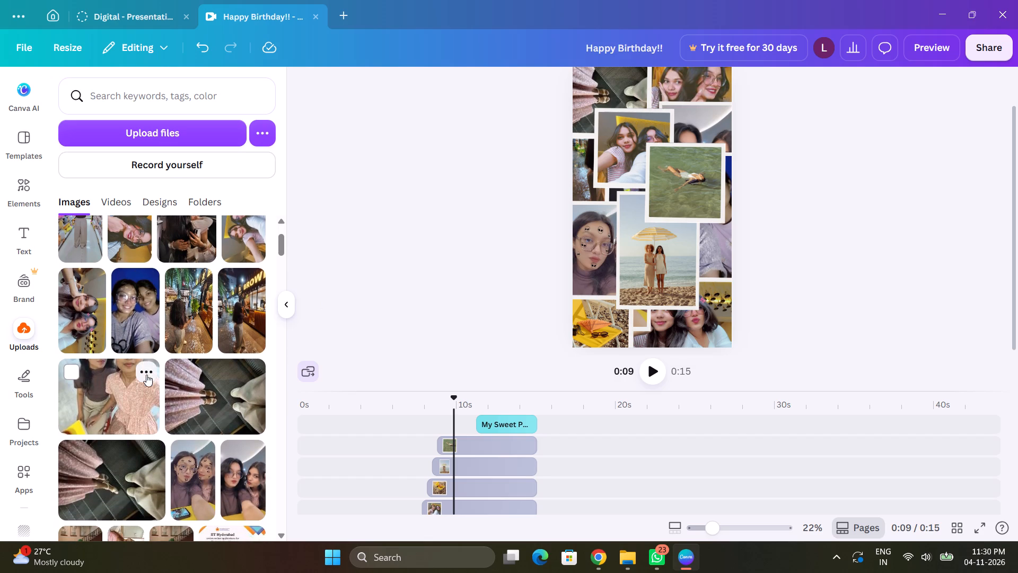
scroll(161, 357, down, 1)
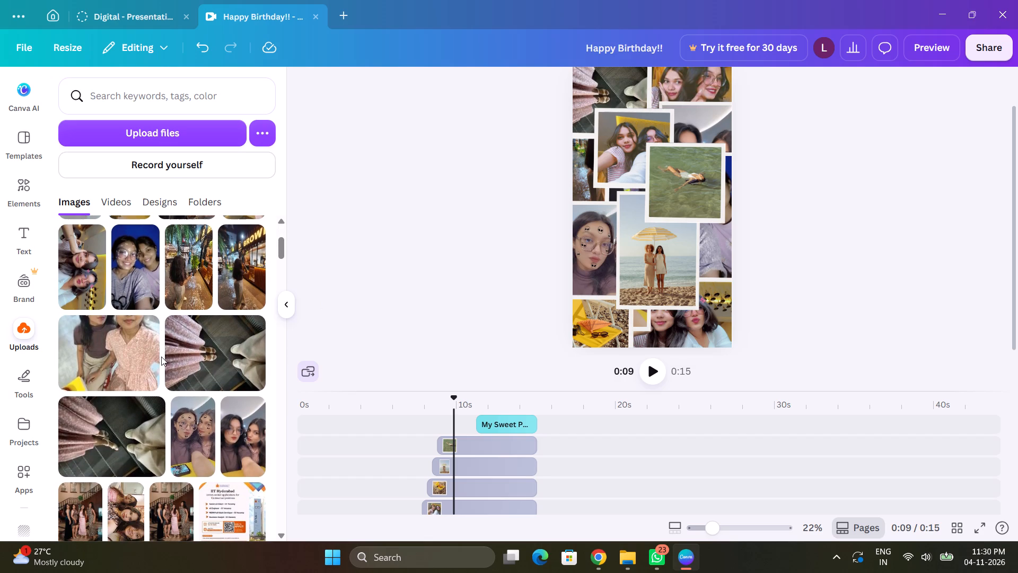
scroll(161, 357, down, 2)
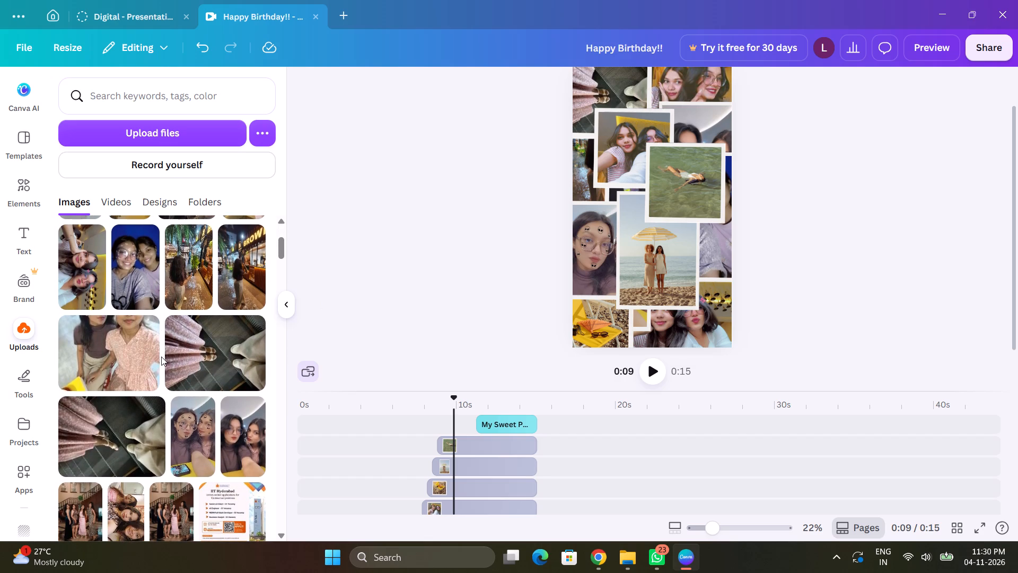
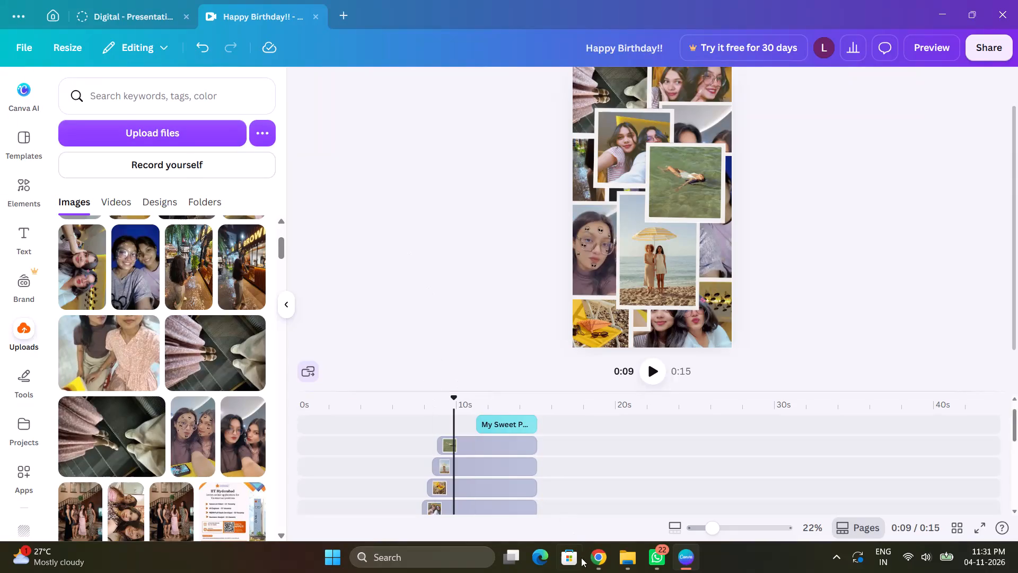
Switch to Chrome and search Google for "twoseven website" in a new tab, closing that tab after viewing the results.
click(609, 572)
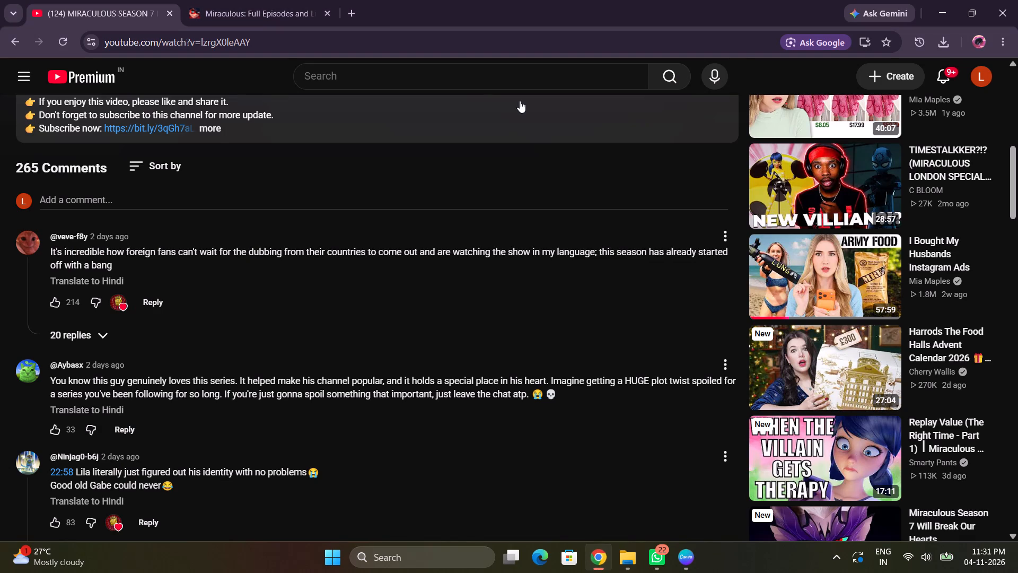
click(354, 10)
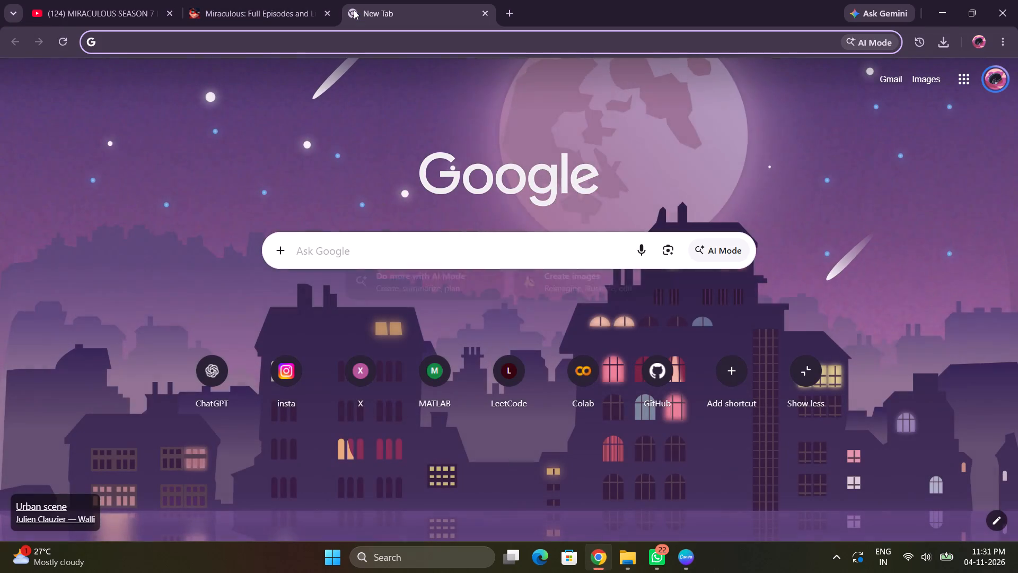
text(two)
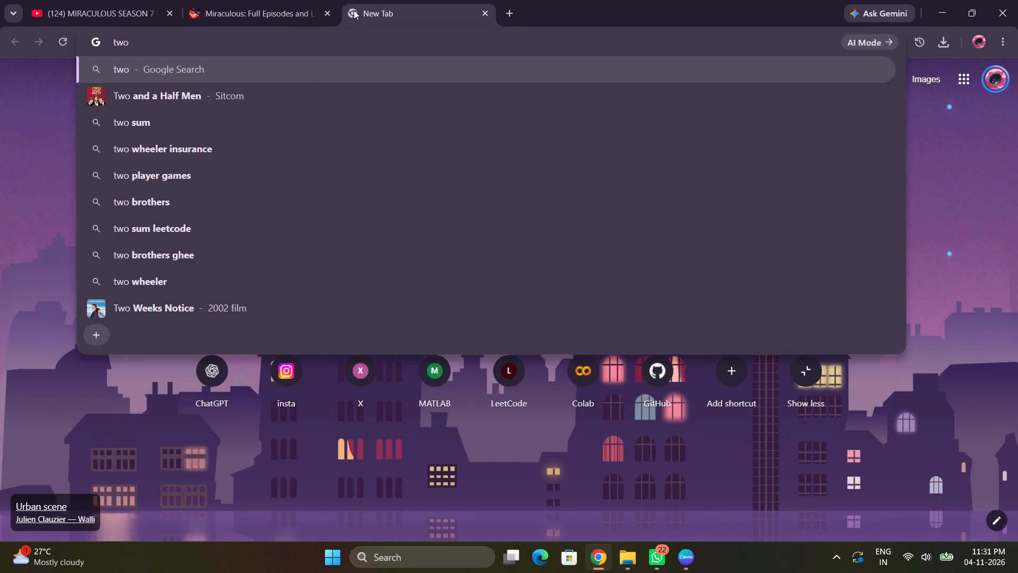
text(sev)
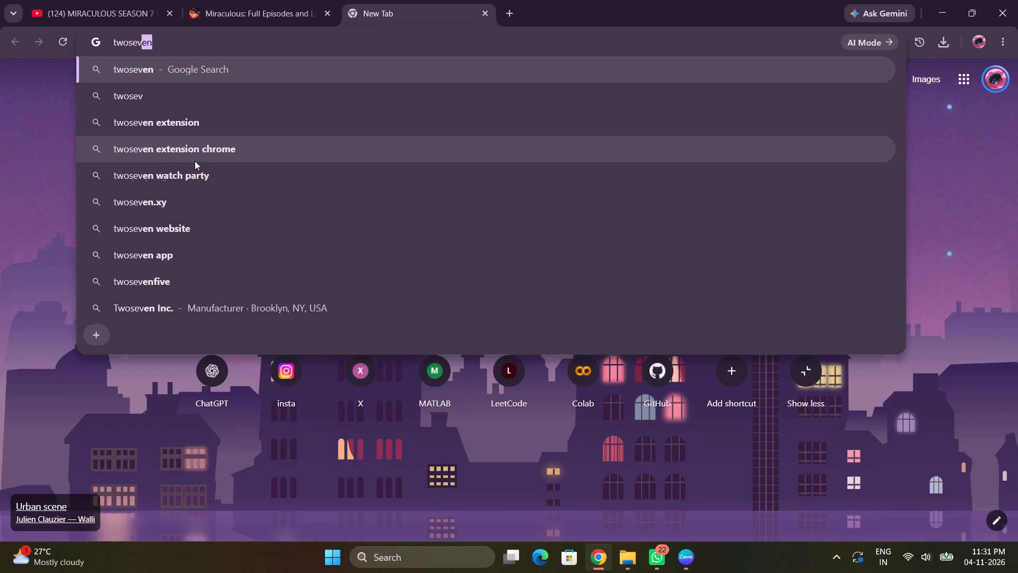
click(203, 223)
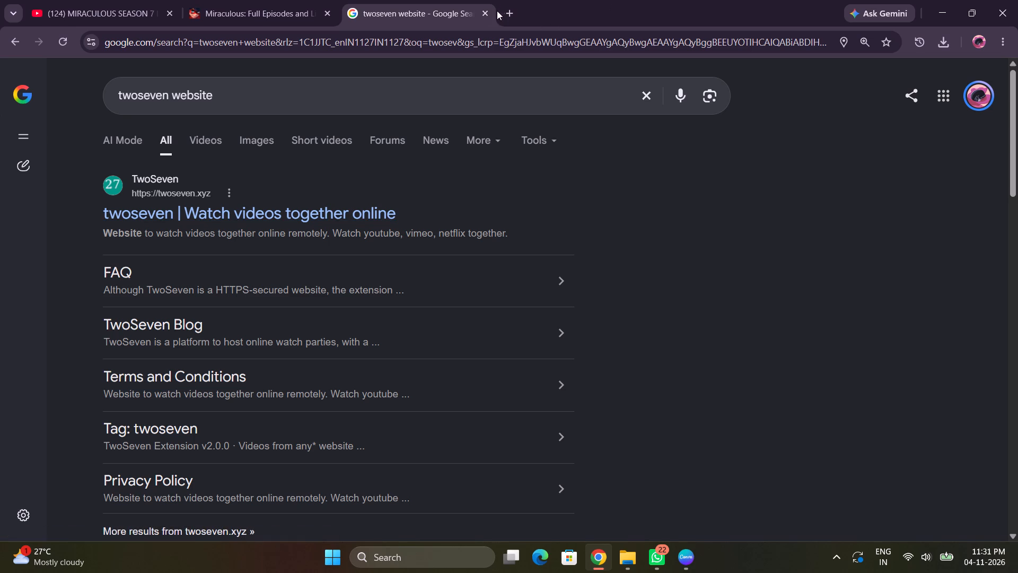
click(483, 14)
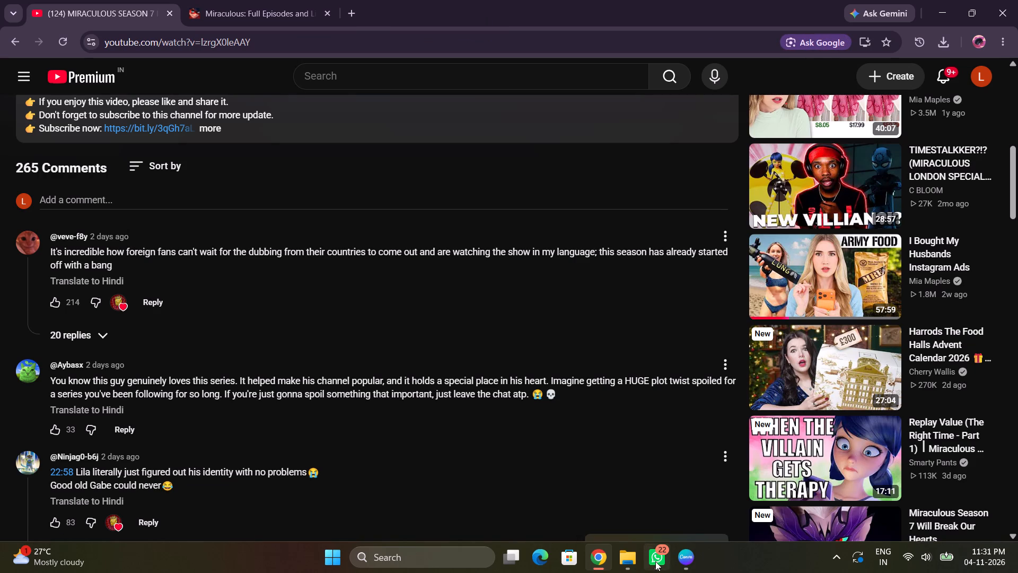
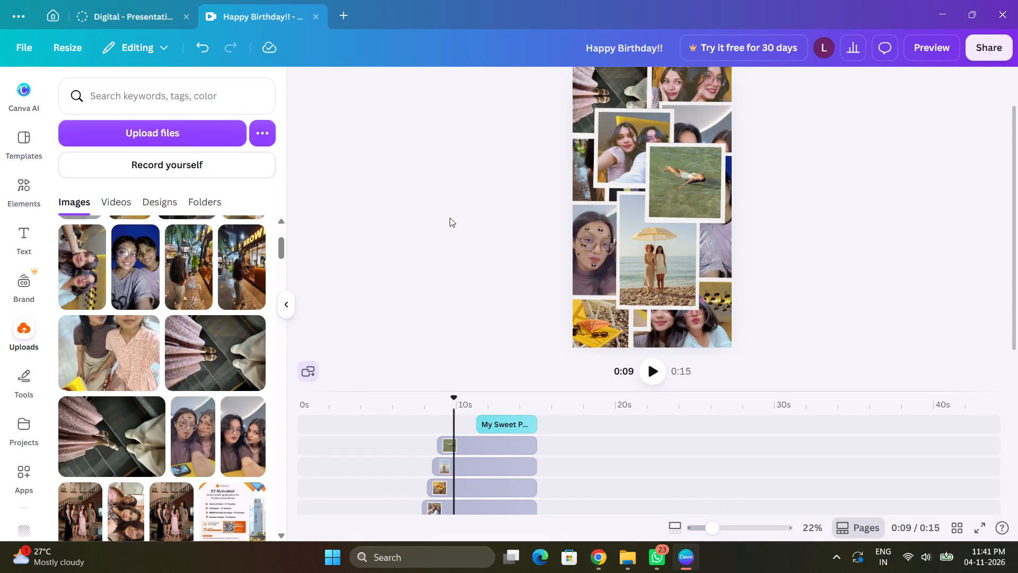
Replace the swimmer photo in the collage with the uploaded photo of two people in brown and floral pink outfits.
drag(121, 357, 715, 112)
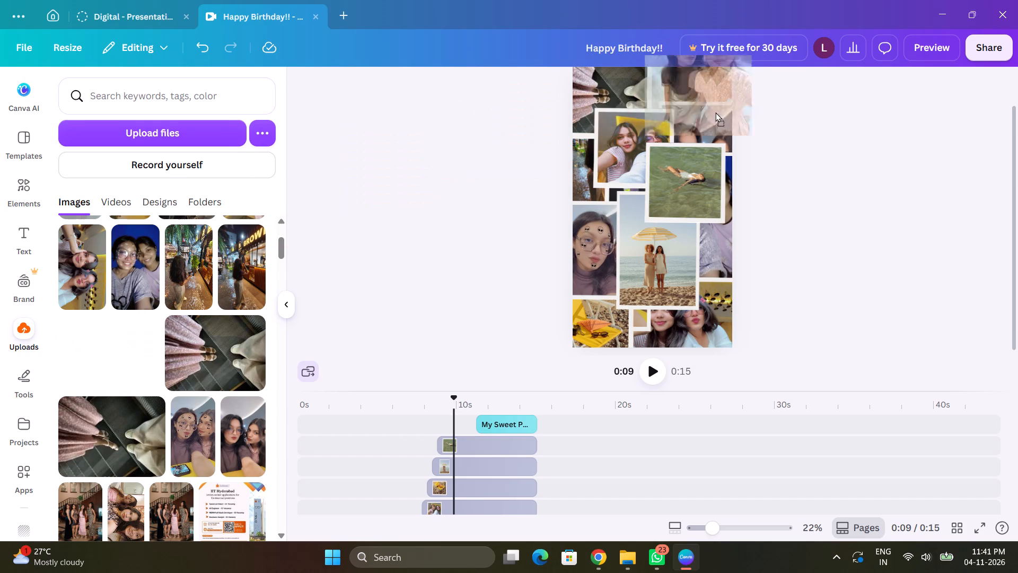
drag(715, 112, 661, 157)
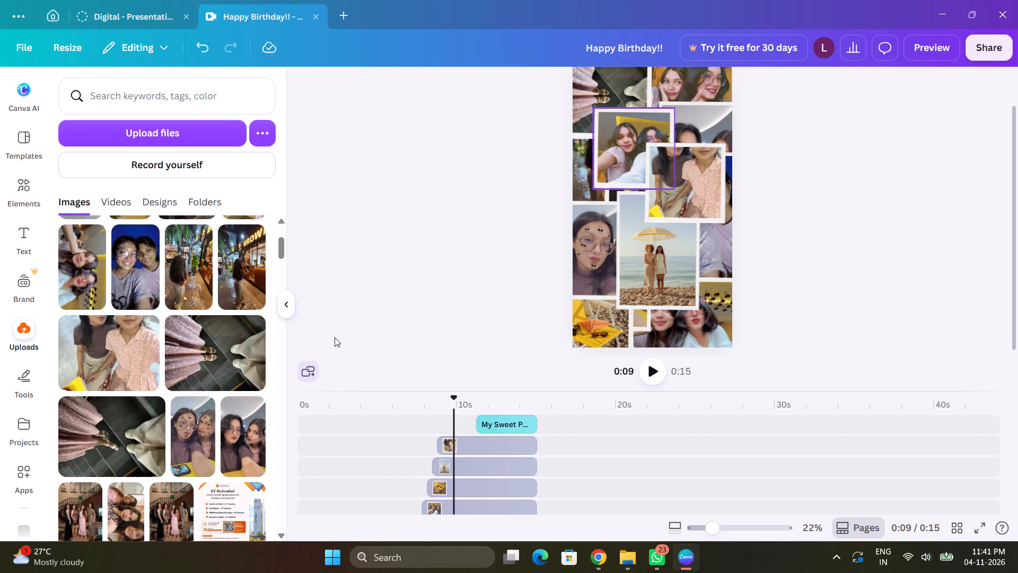
Replace the beach umbrella photo in the collage with the uploaded photo of a person standing in a store aisle.
scroll(156, 421, up, 2)
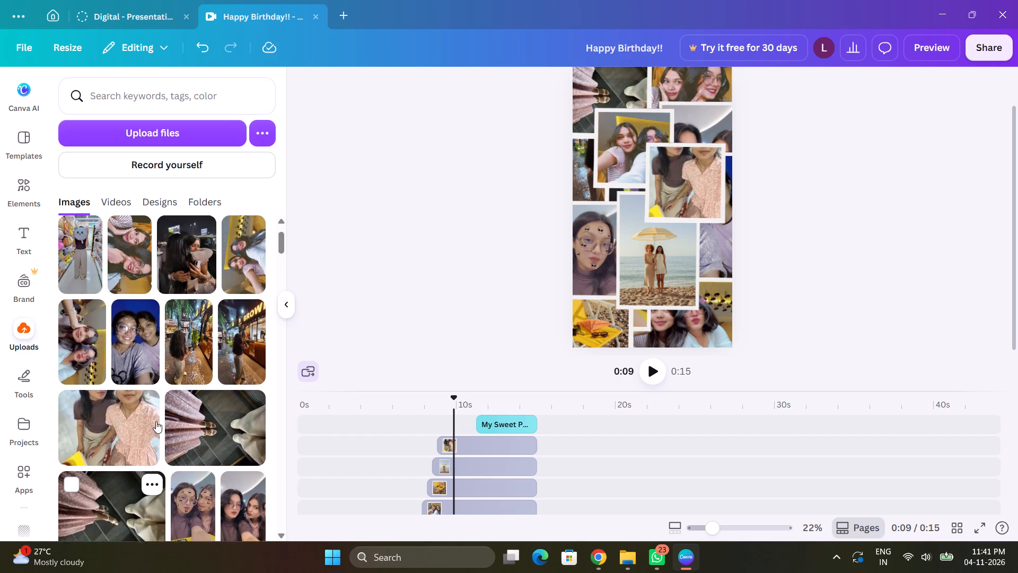
scroll(156, 421, up, 2)
drag(86, 332, 678, 188)
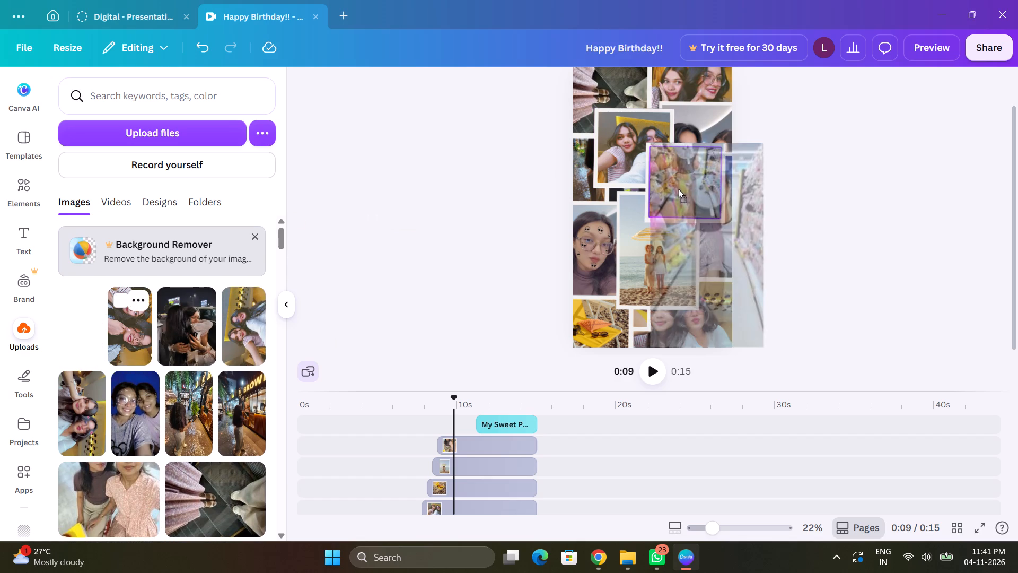
drag(678, 188, 658, 239)
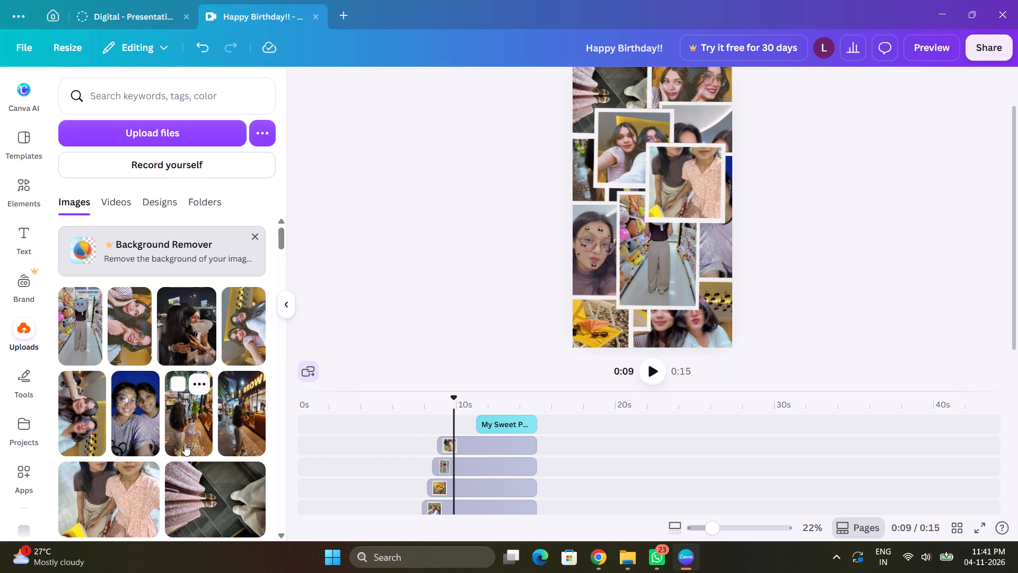
Look through the uploaded images for another photo to use in the remaining yellow beach-chair frame, returning to the newest uploads.
scroll(164, 464, down, 3)
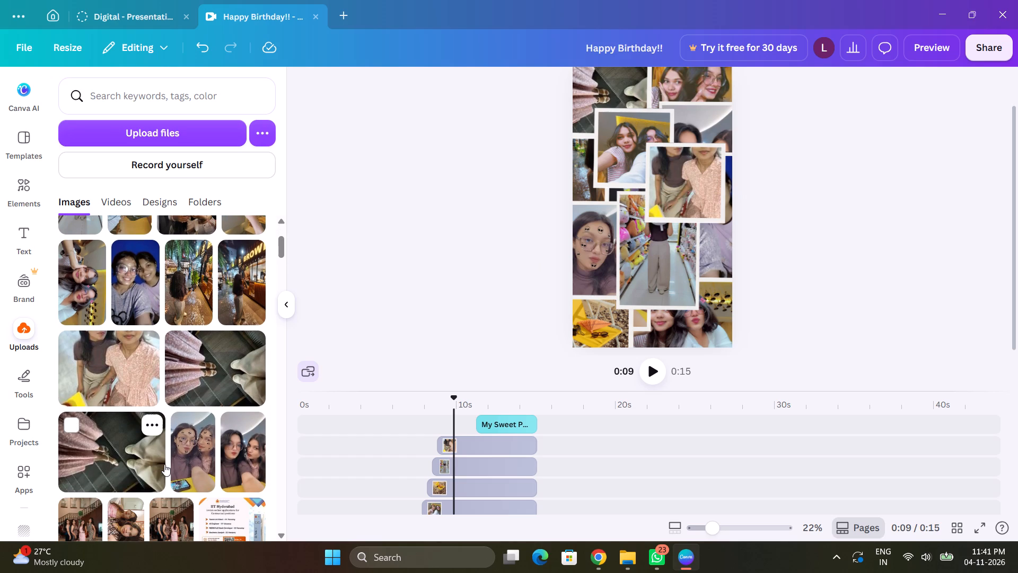
scroll(164, 464, down, 4)
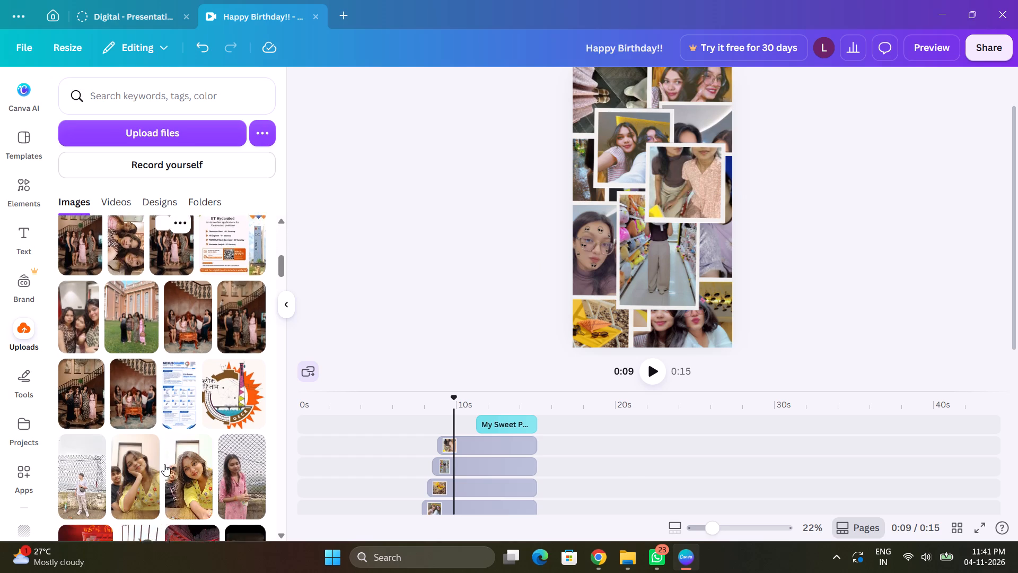
scroll(164, 464, down, 7)
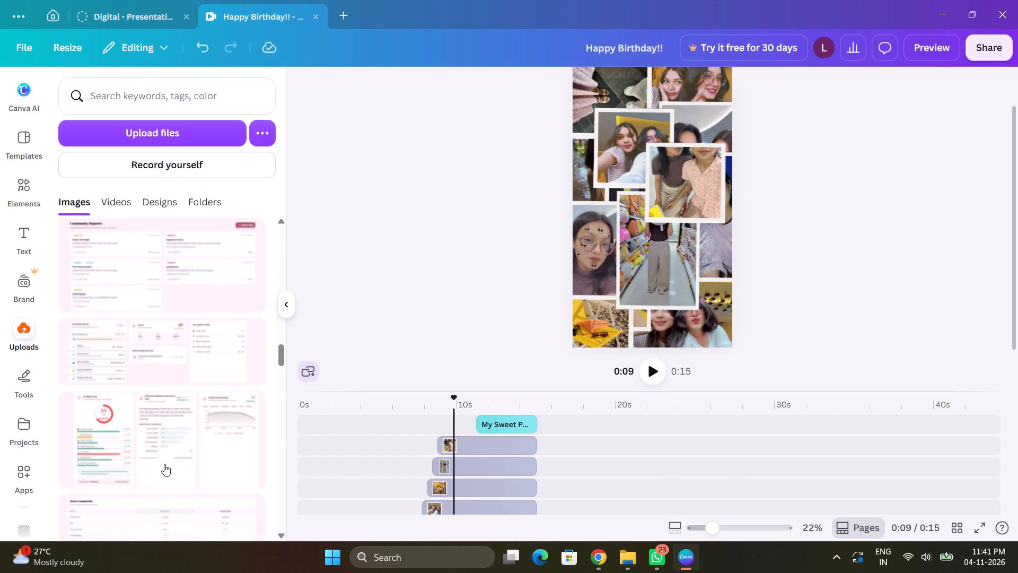
scroll(164, 464, down, 6)
scroll(164, 464, right, 1)
scroll(164, 464, down, 2)
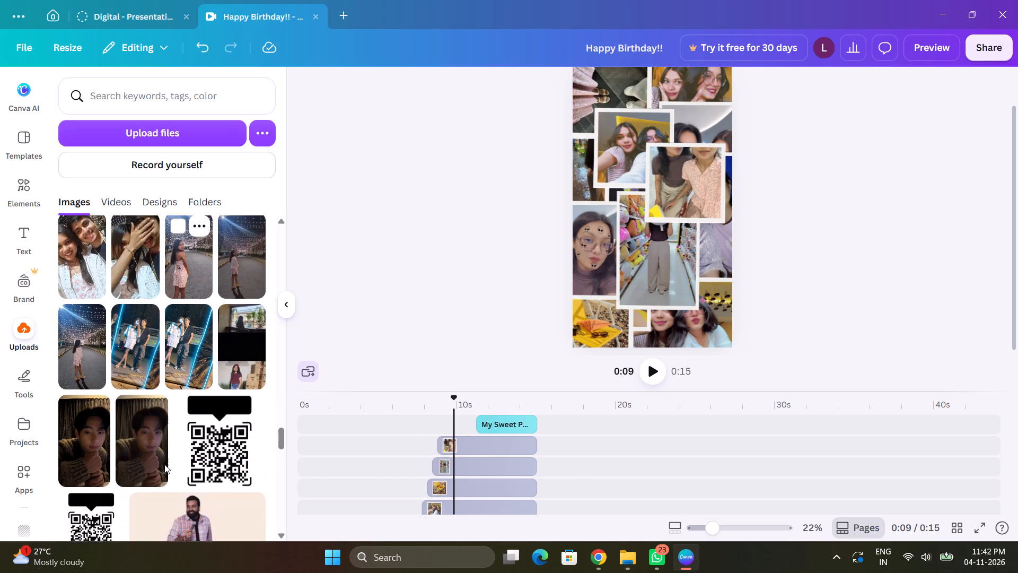
scroll(164, 464, down, 2)
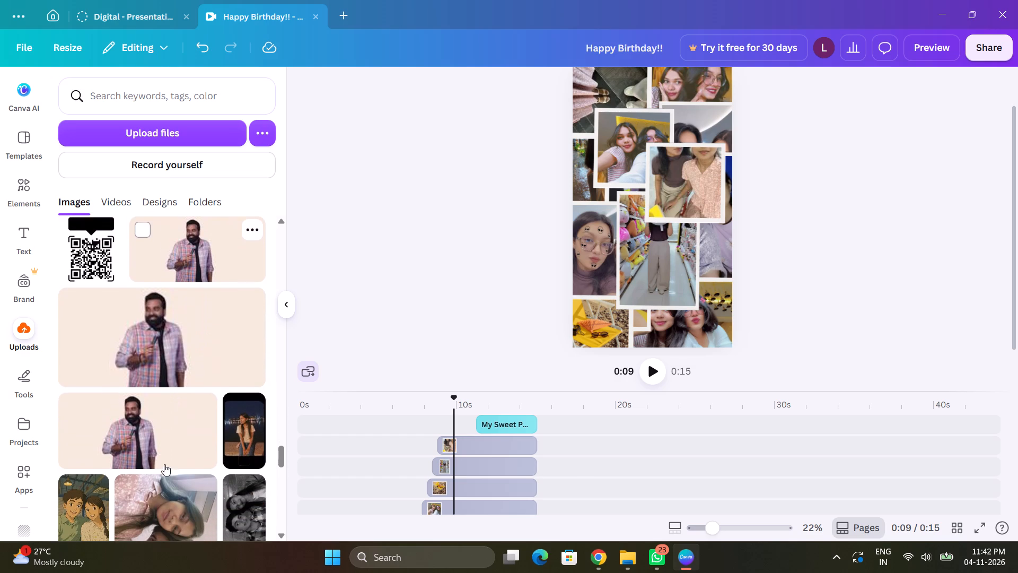
scroll(164, 464, down, 3)
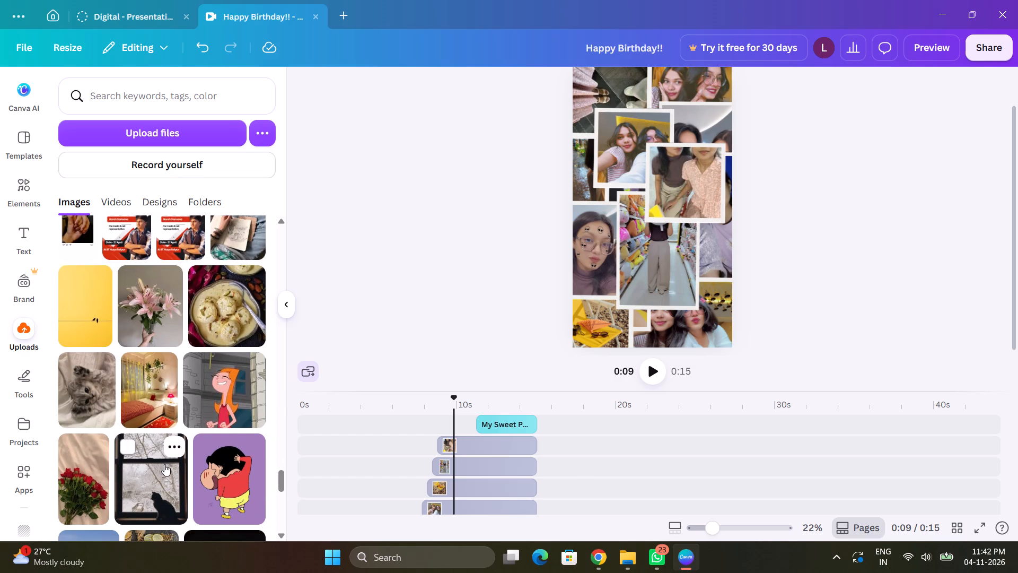
scroll(164, 464, down, 4)
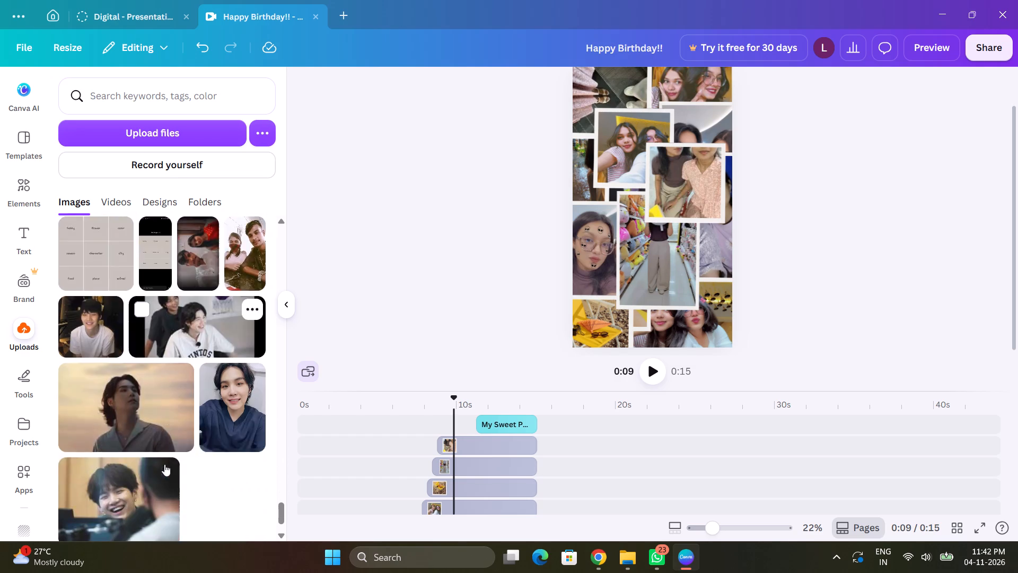
scroll(164, 464, down, 3)
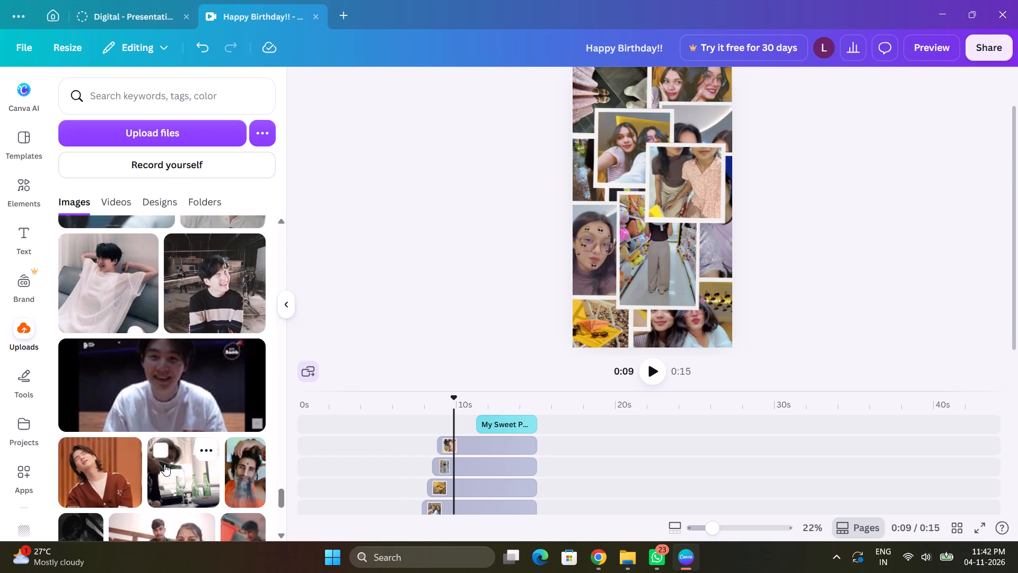
scroll(164, 464, down, 3)
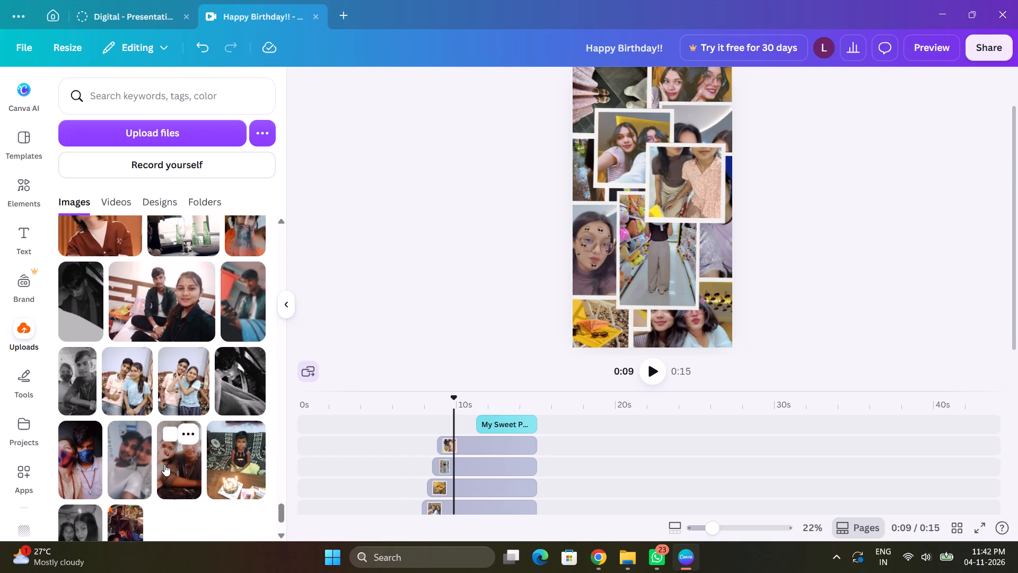
scroll(164, 464, down, 1)
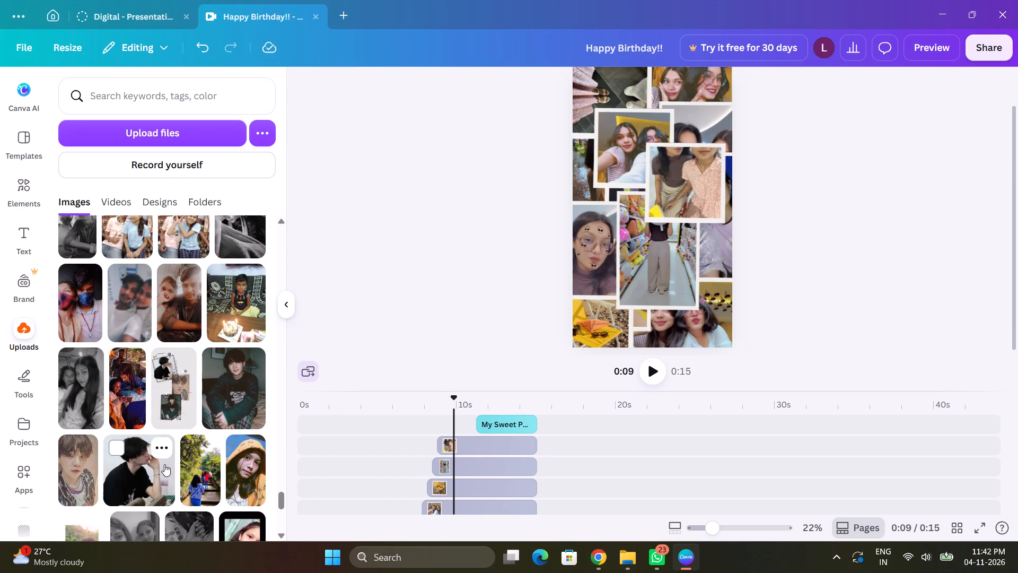
scroll(164, 464, down, 2)
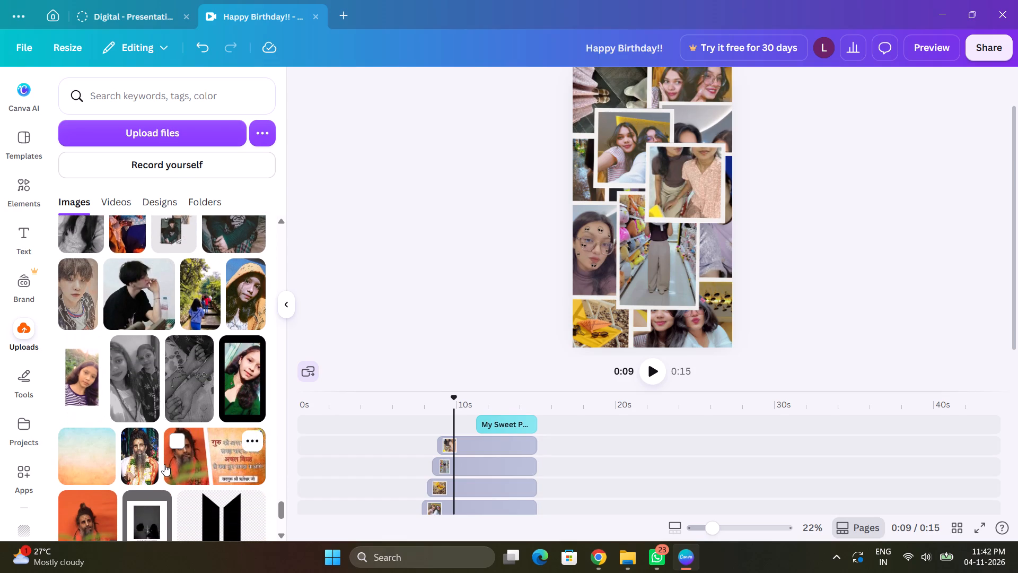
scroll(164, 464, down, 2)
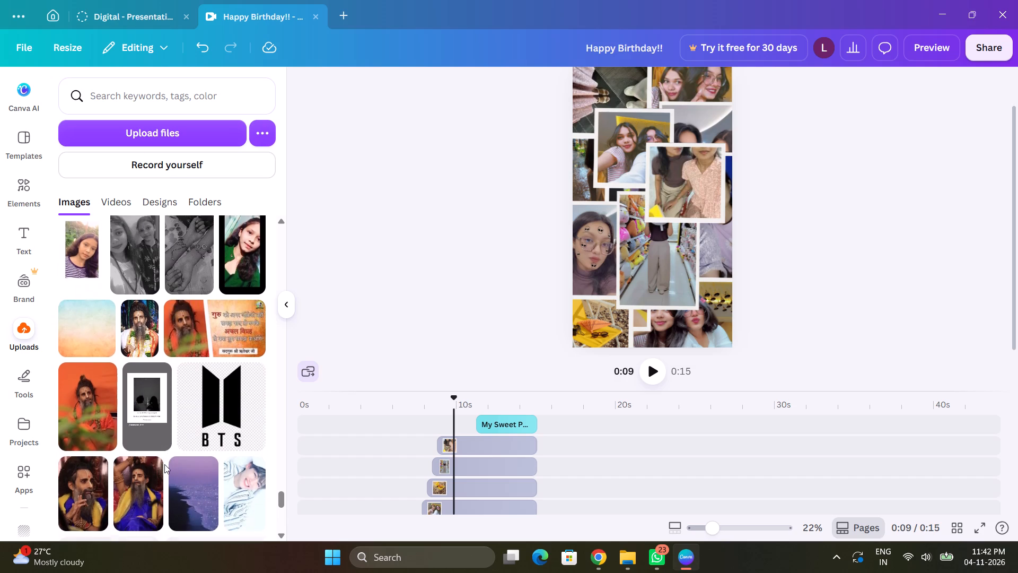
scroll(164, 464, down, 2)
scroll(164, 464, up, 6)
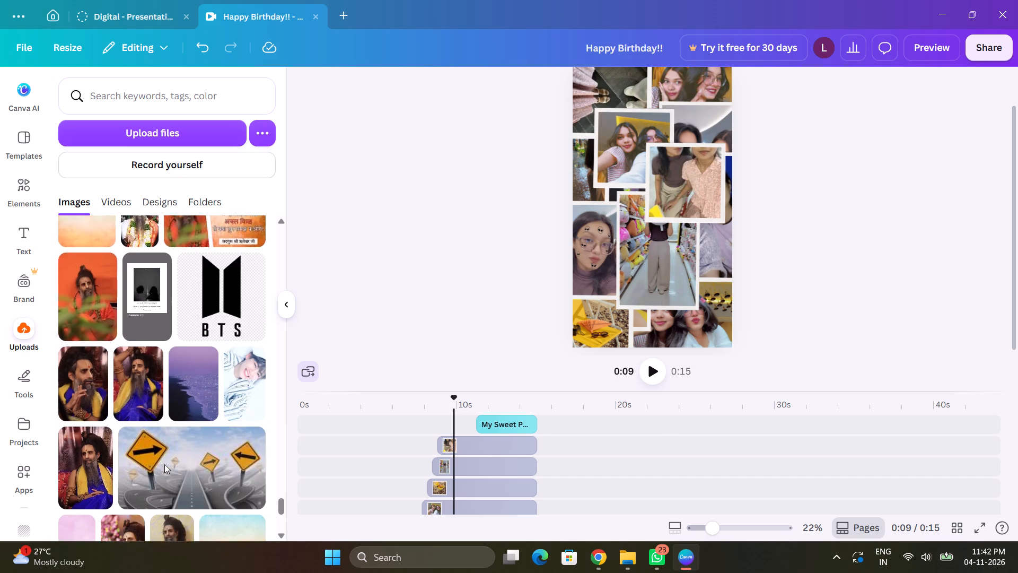
scroll(164, 464, down, 4)
scroll(164, 464, up, 3)
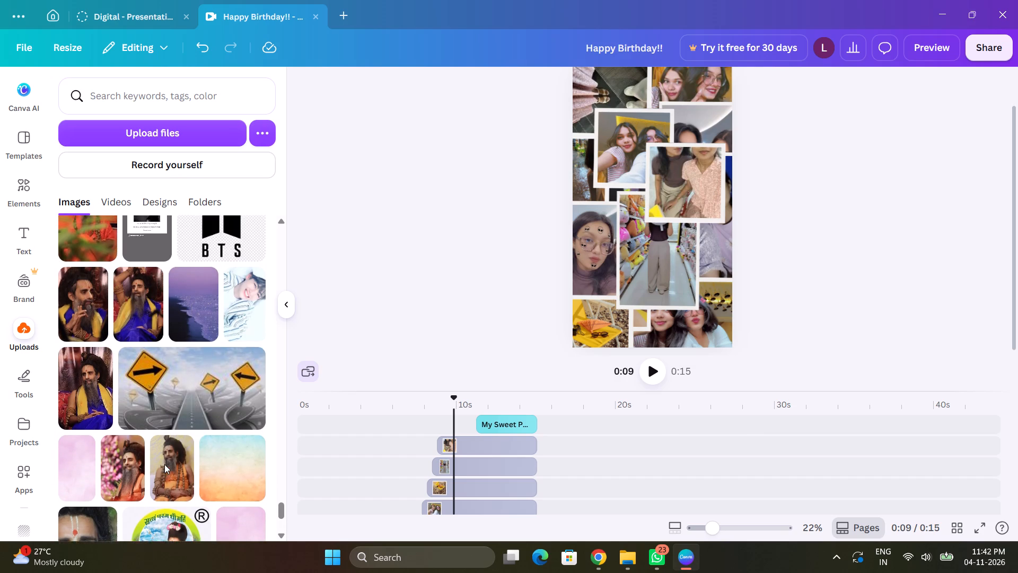
scroll(164, 464, up, 12)
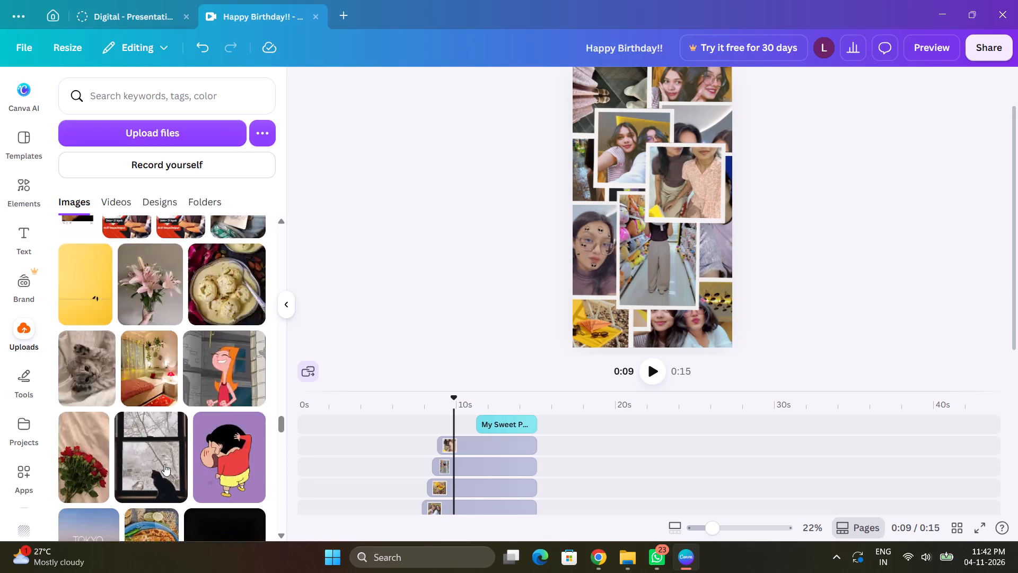
scroll(164, 464, up, 3)
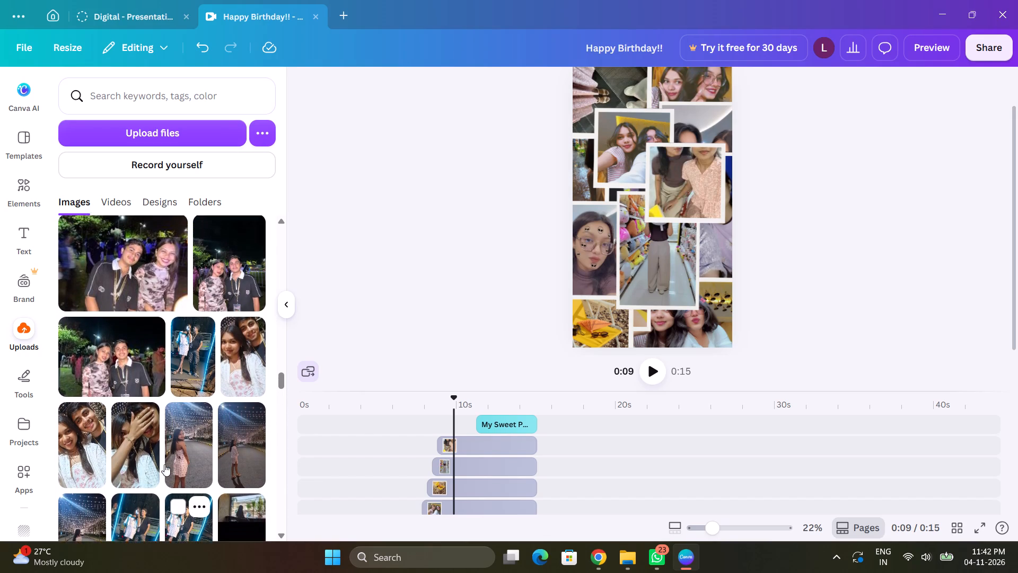
scroll(164, 464, up, 4)
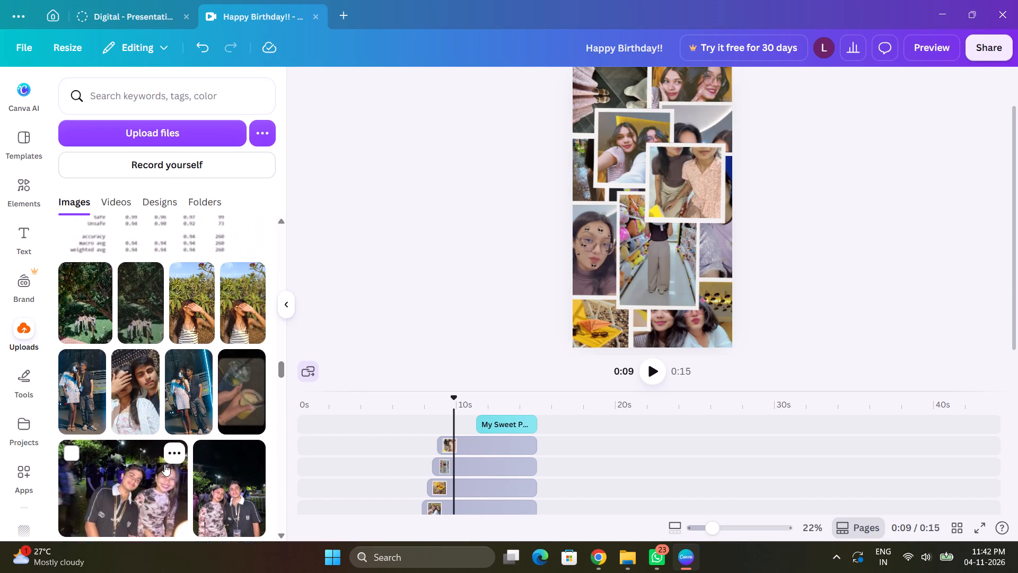
scroll(164, 464, up, 1)
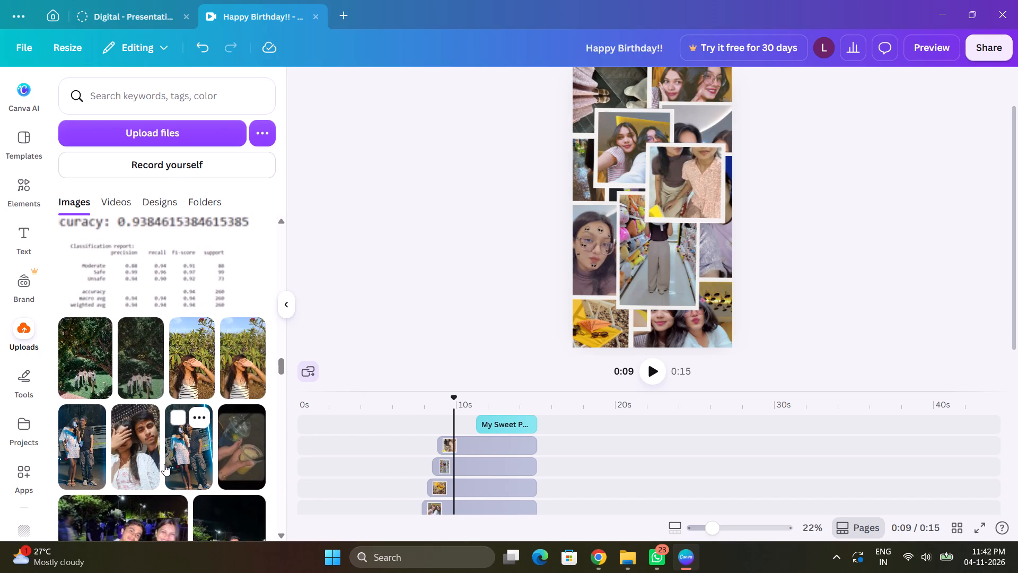
scroll(164, 464, up, 9)
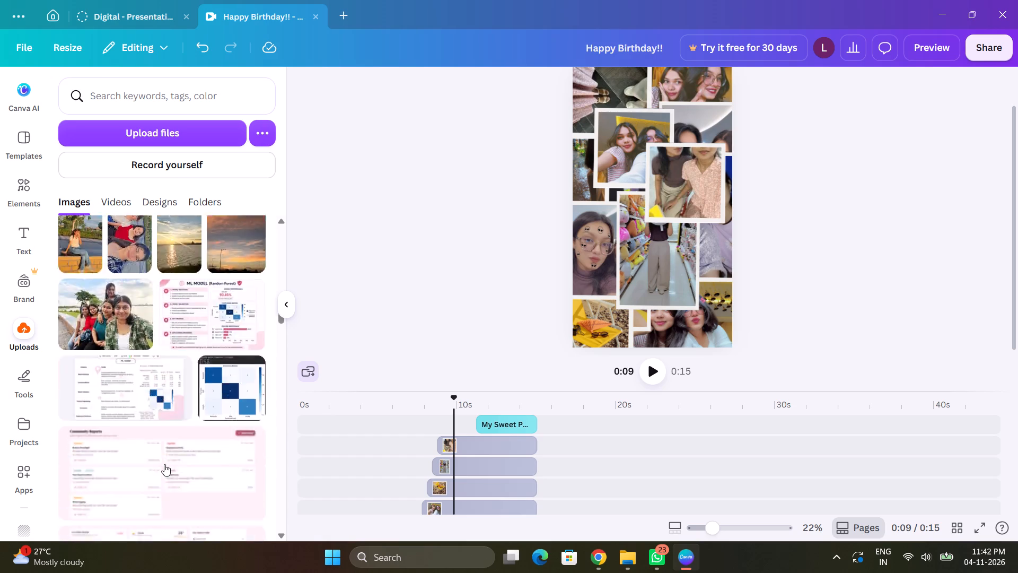
scroll(164, 464, up, 5)
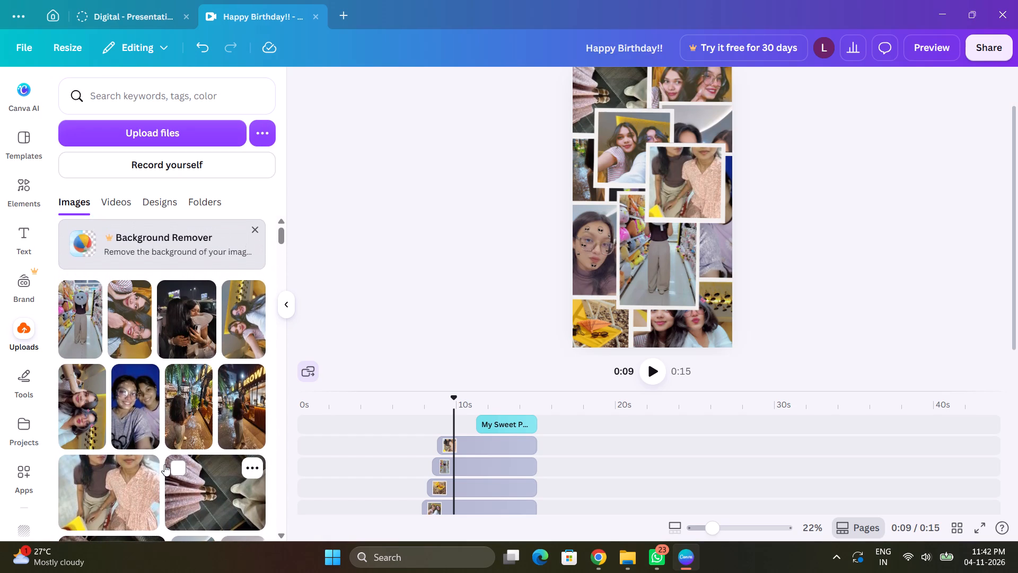
scroll(164, 464, up, 1)
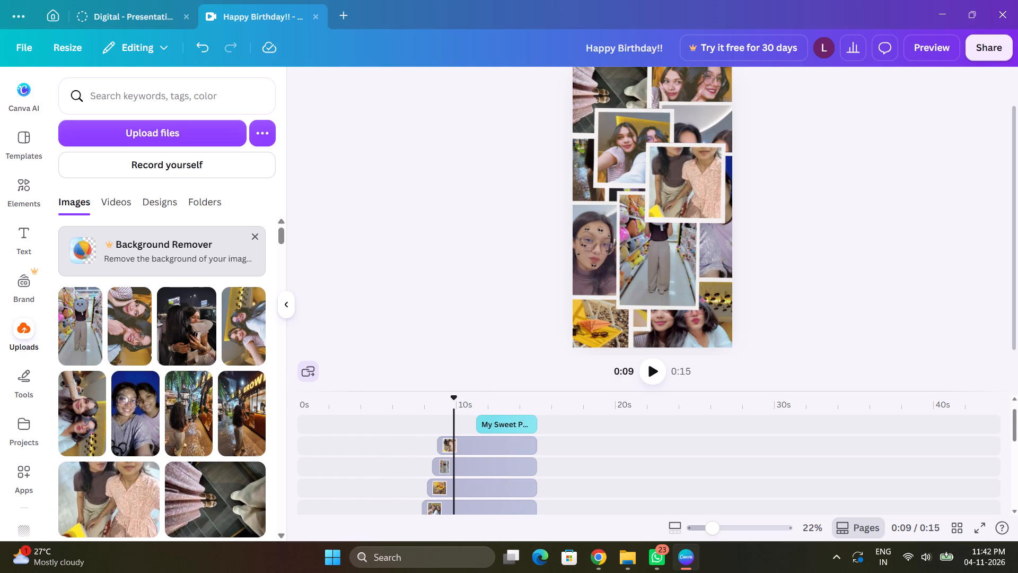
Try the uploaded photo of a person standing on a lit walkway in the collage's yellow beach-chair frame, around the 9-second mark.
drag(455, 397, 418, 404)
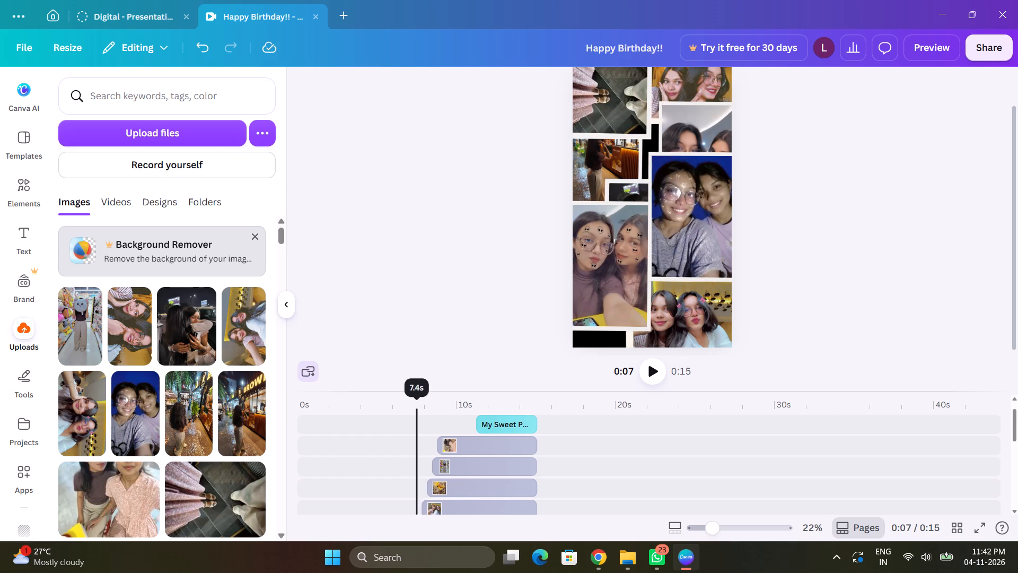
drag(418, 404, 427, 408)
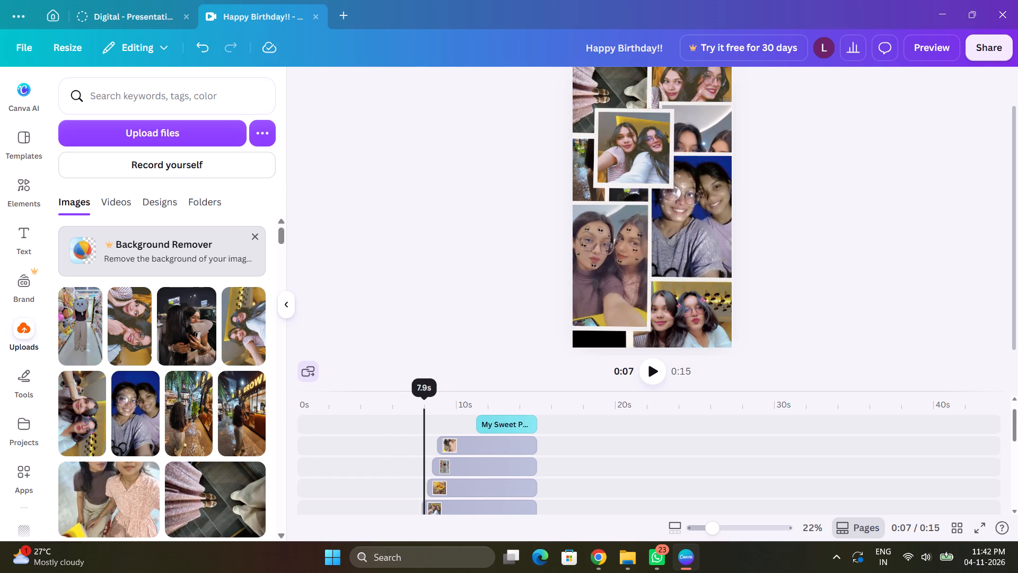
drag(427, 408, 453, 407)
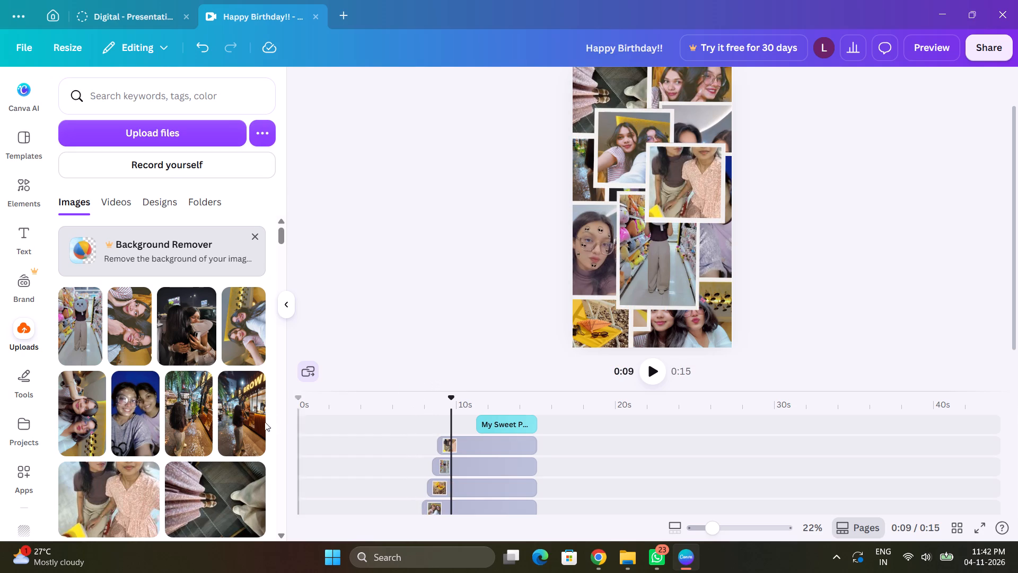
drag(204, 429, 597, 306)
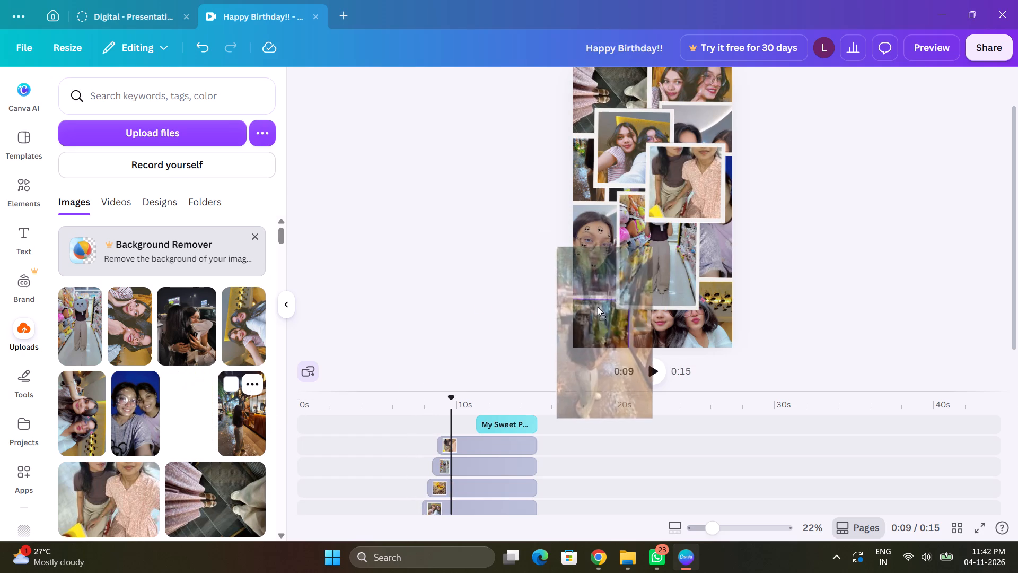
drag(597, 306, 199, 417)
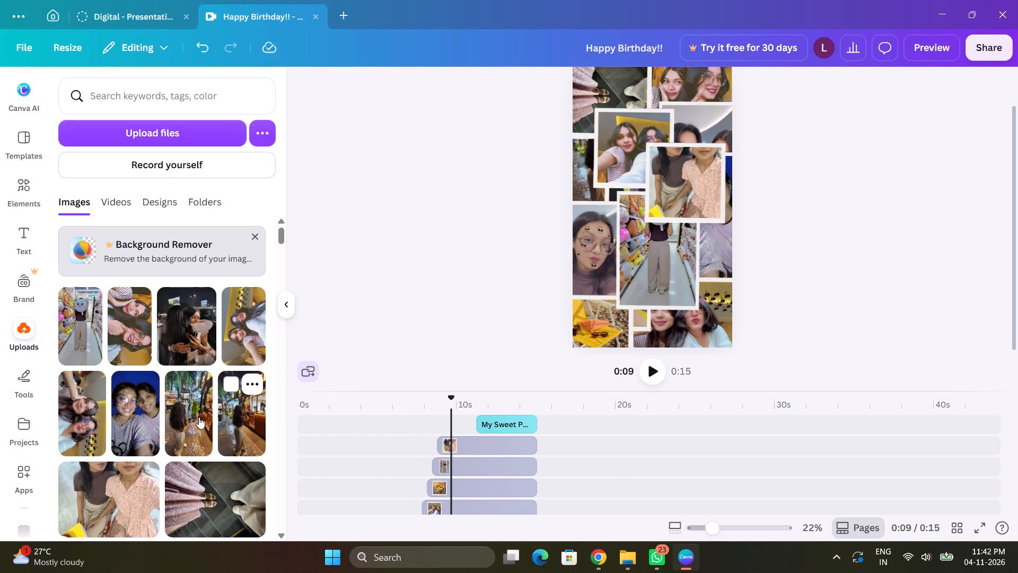
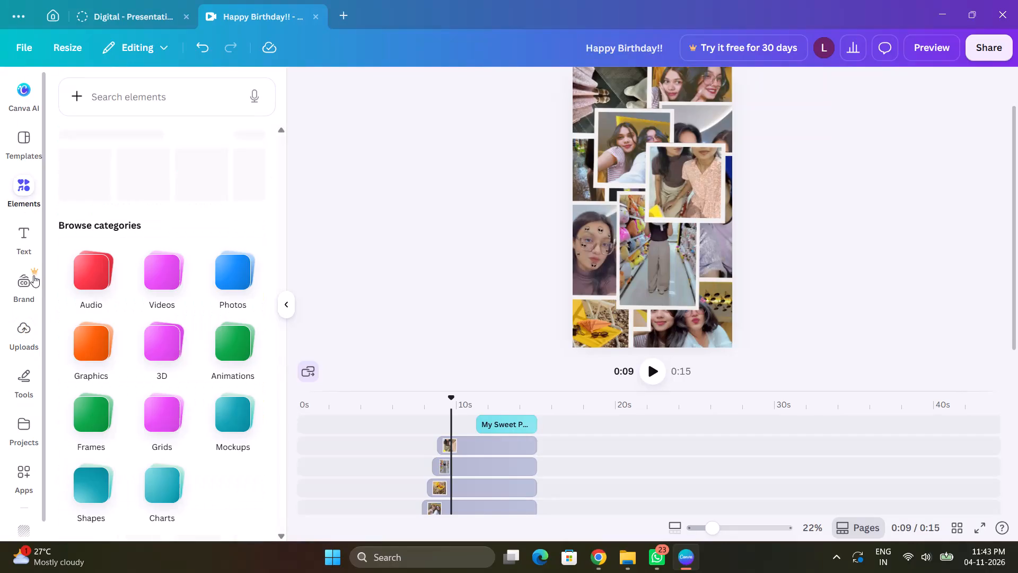
Upload the photo "WhatsApp Image 2026-11-03 at 22.57.57" from the Downloads folder to the design's uploaded images.
click(32, 339)
click(178, 136)
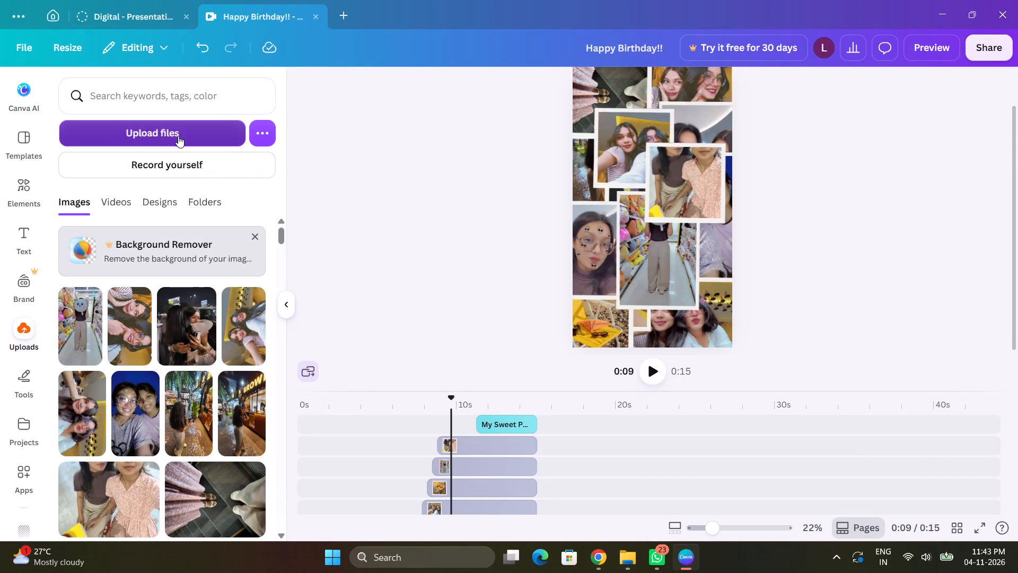
click(144, 246)
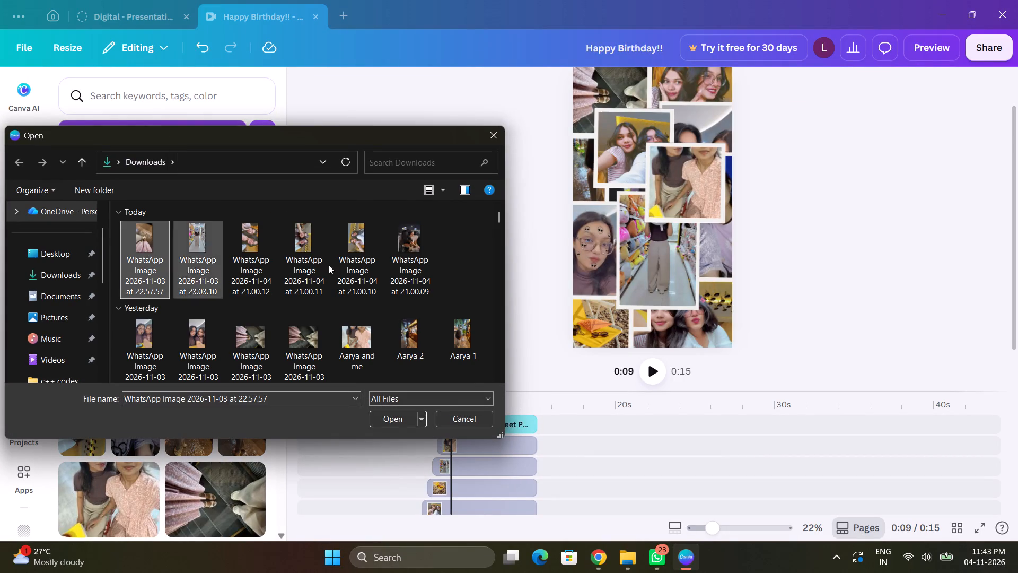
click(393, 417)
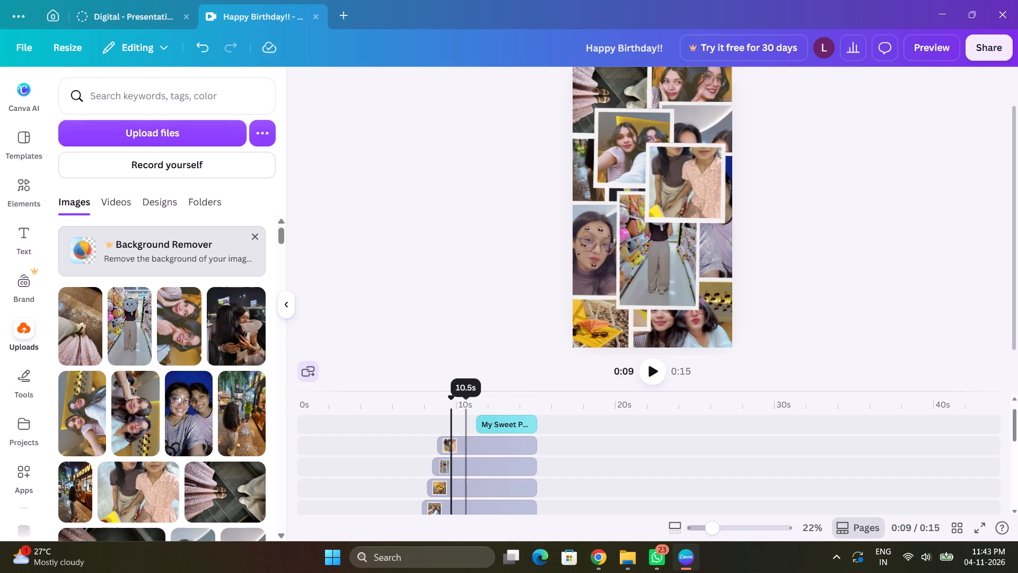
Add the uploaded photo of feet and a pink skirt as a separate image over the collage at 0:07.
click(452, 395)
drag(452, 395, 425, 402)
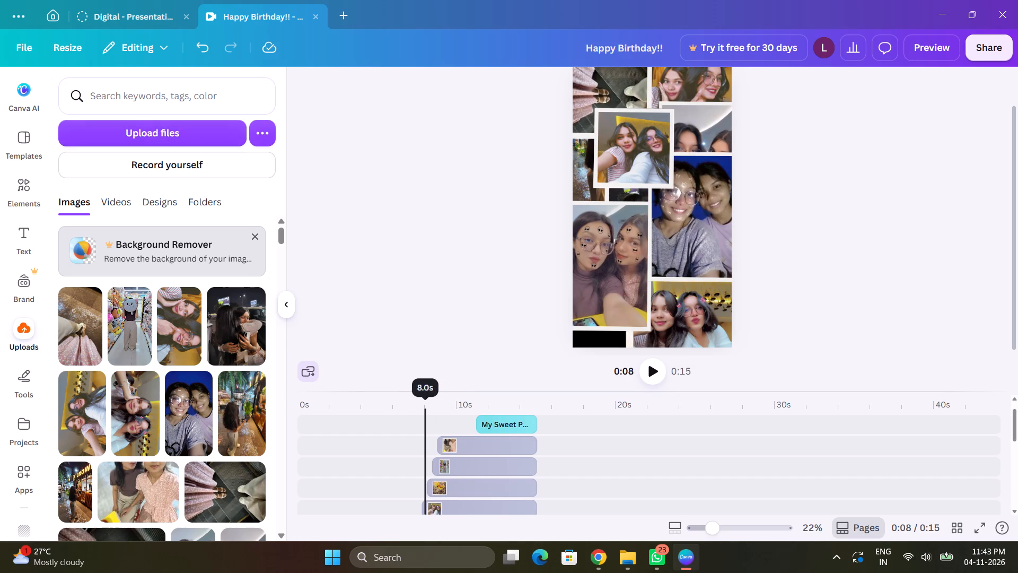
drag(425, 402, 429, 403)
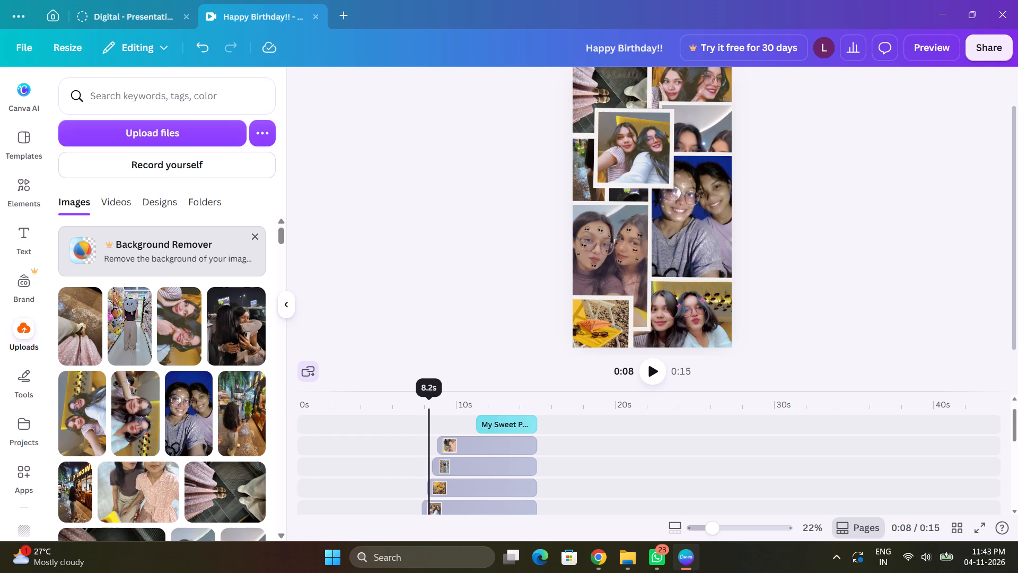
drag(429, 403, 433, 404)
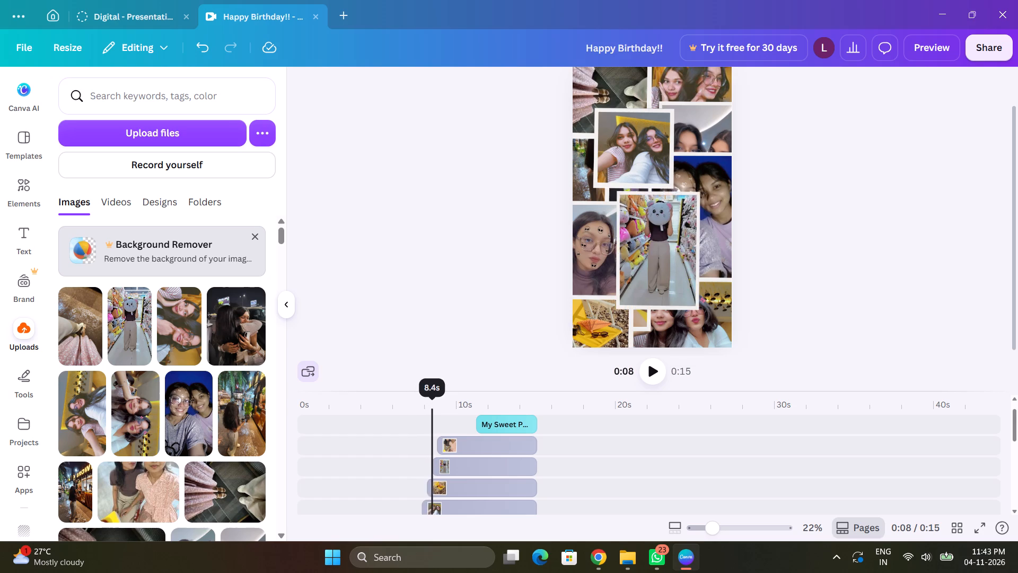
drag(433, 404, 426, 406)
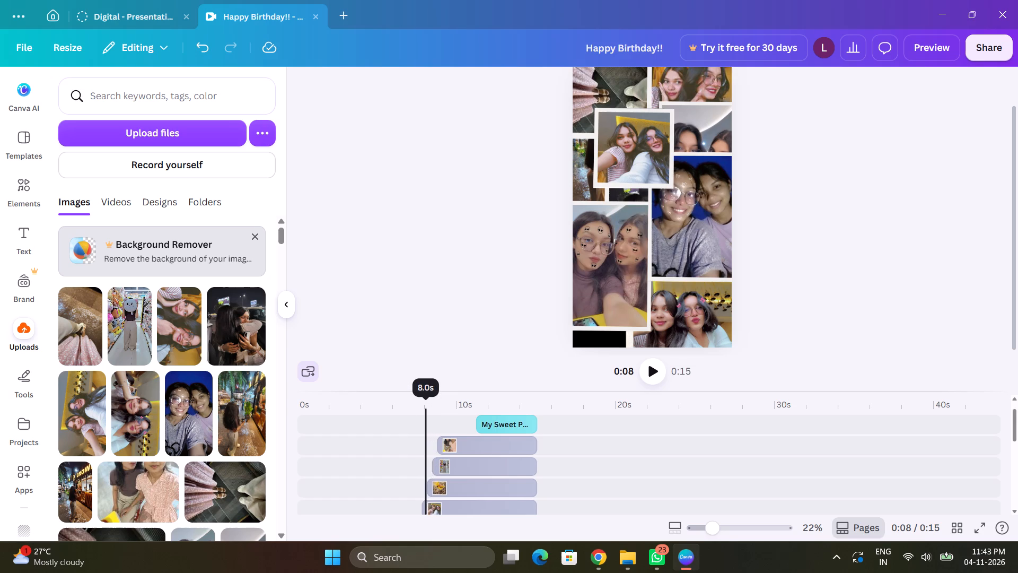
drag(426, 406, 420, 410)
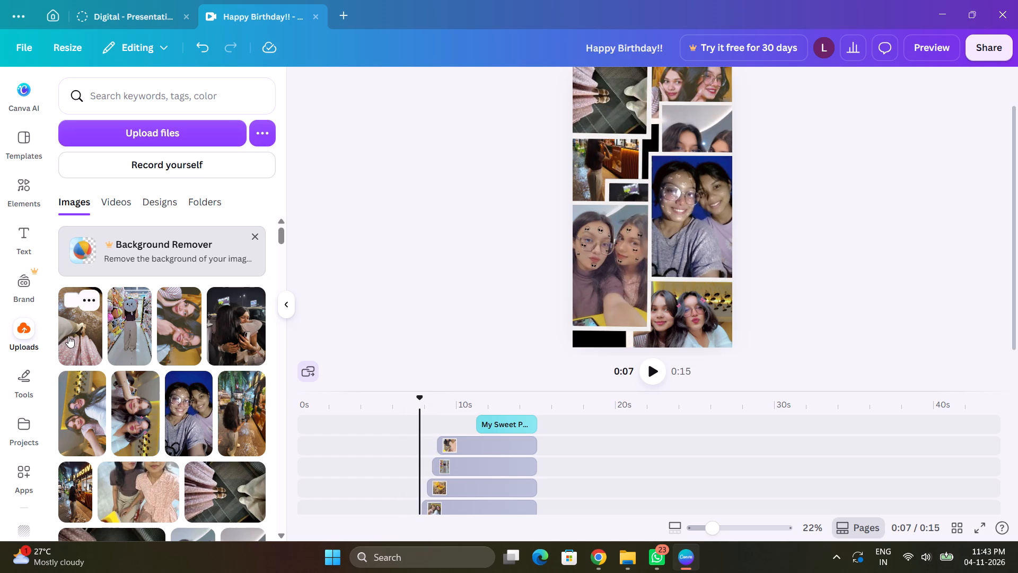
drag(68, 336, 647, 135)
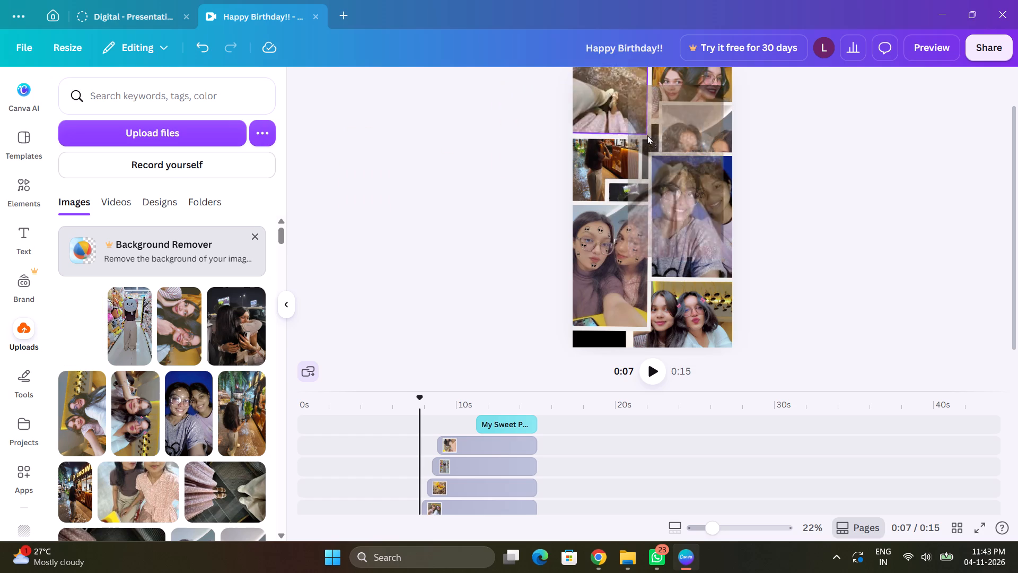
drag(647, 135, 648, 144)
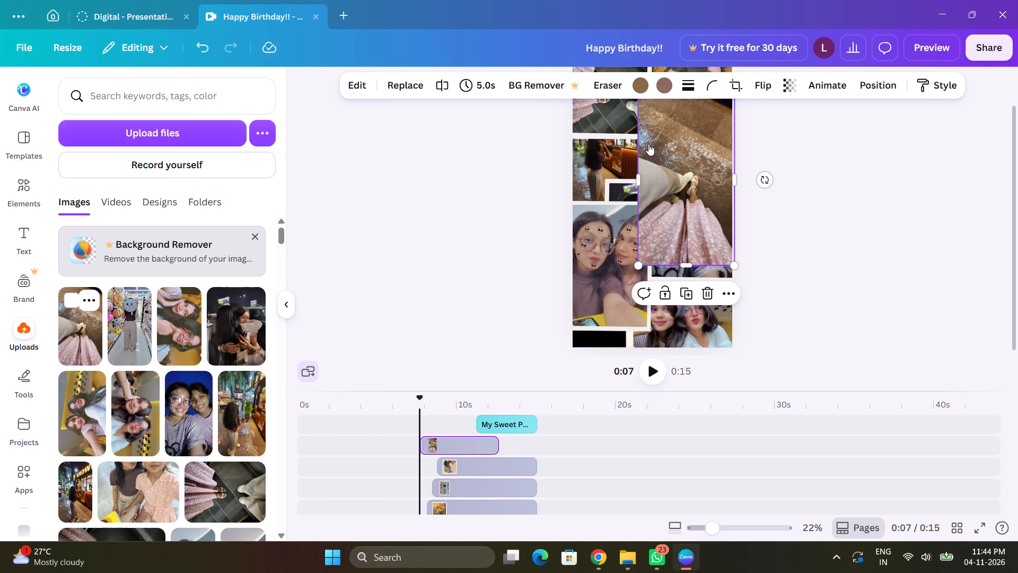
Rotate the added pink skirt photo half a turn so its skirt end faces up.
drag(767, 181, 590, 249)
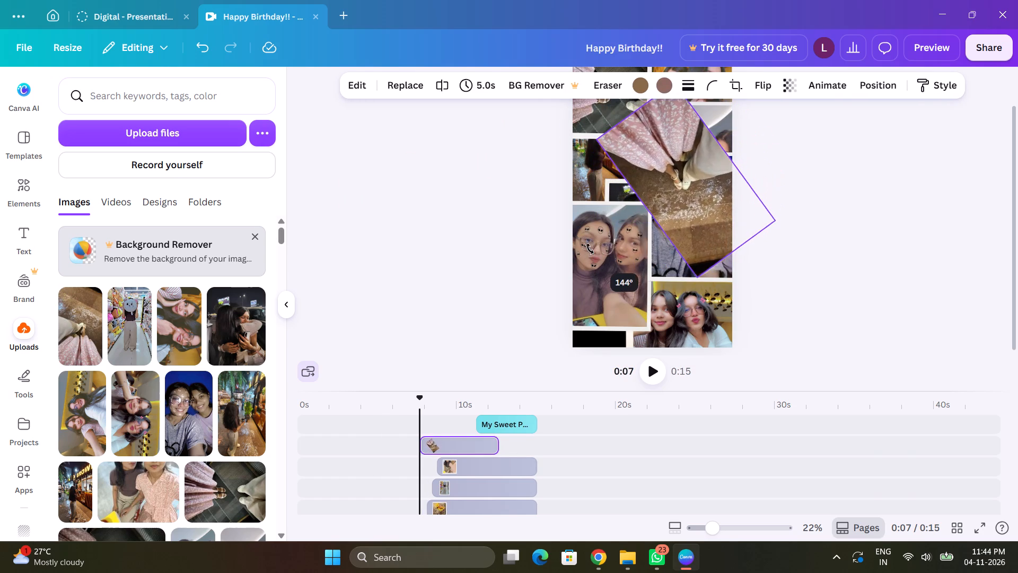
drag(590, 249, 609, 173)
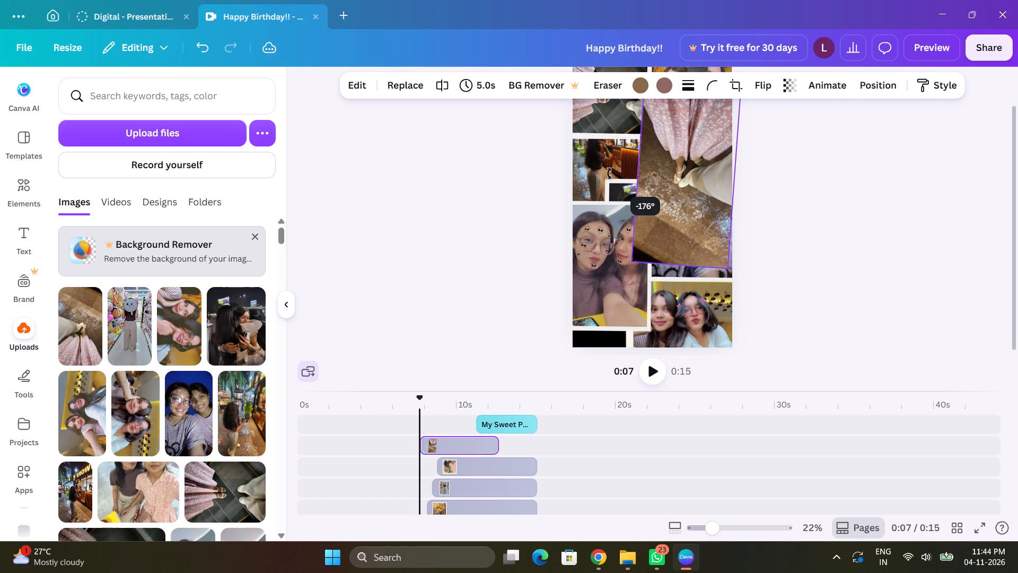
drag(609, 173, 609, 180)
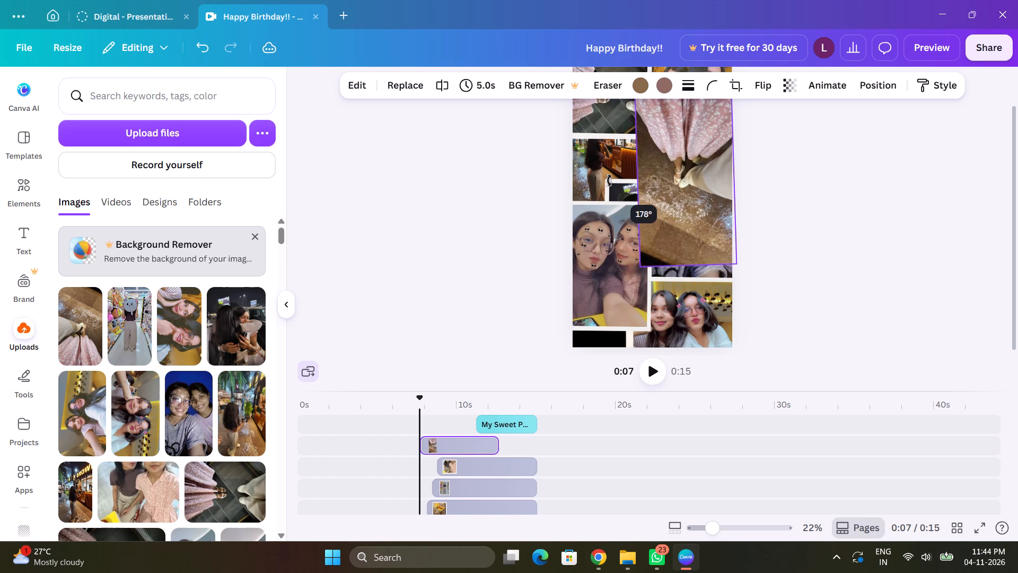
drag(609, 180, 610, 178)
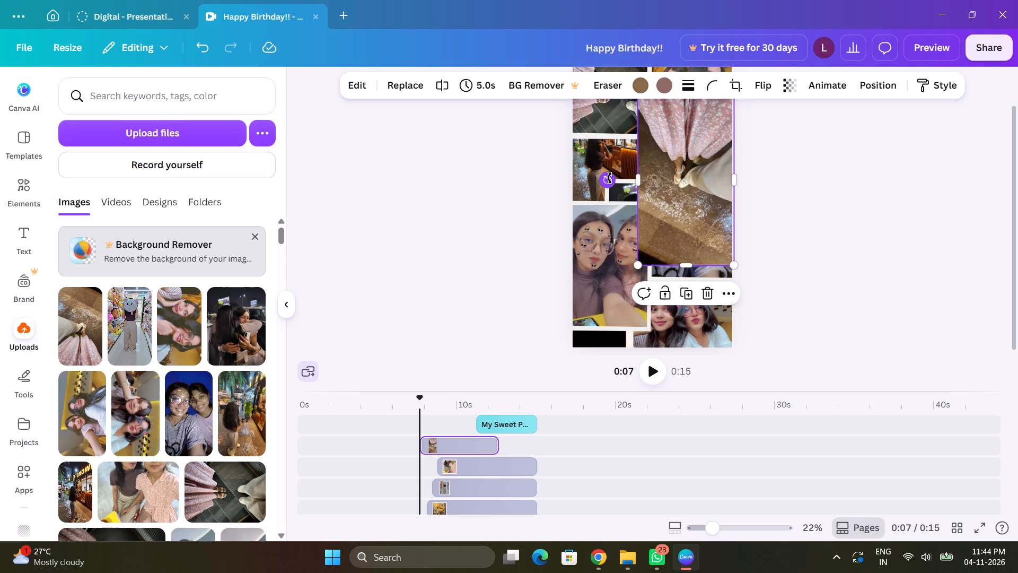
Crop the pink skirt photo from its lower edge and scale it down proportionally to less than half the page width.
scroll(699, 264, up, 1)
drag(684, 267, 686, 231)
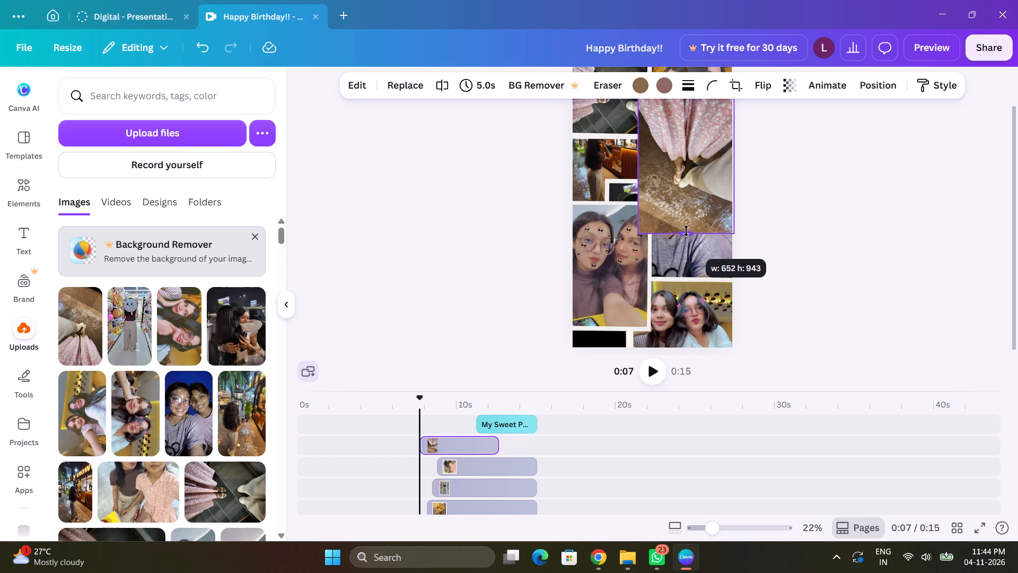
drag(686, 231, 690, 215)
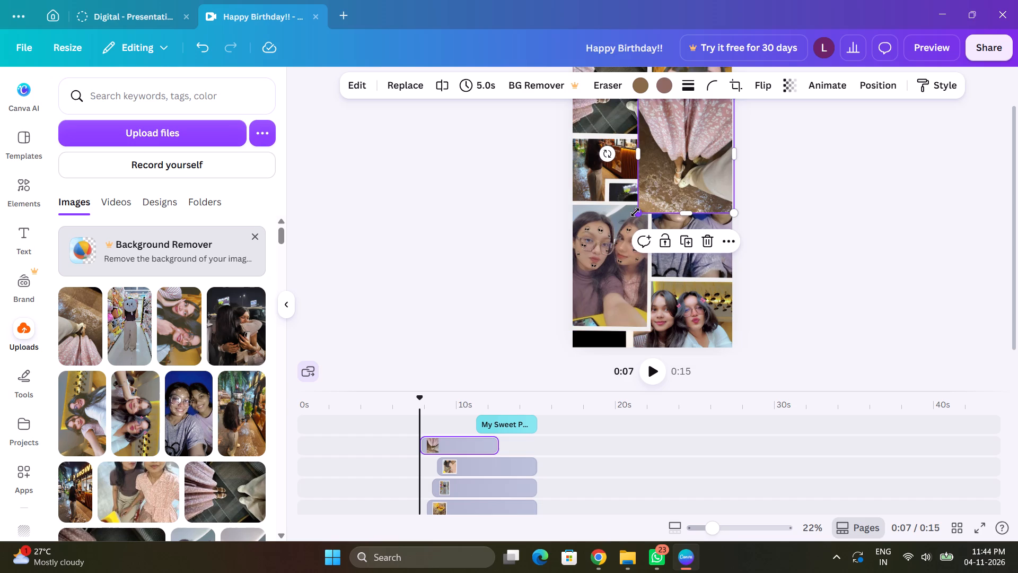
drag(635, 212, 665, 175)
scroll(474, 349, left, 1)
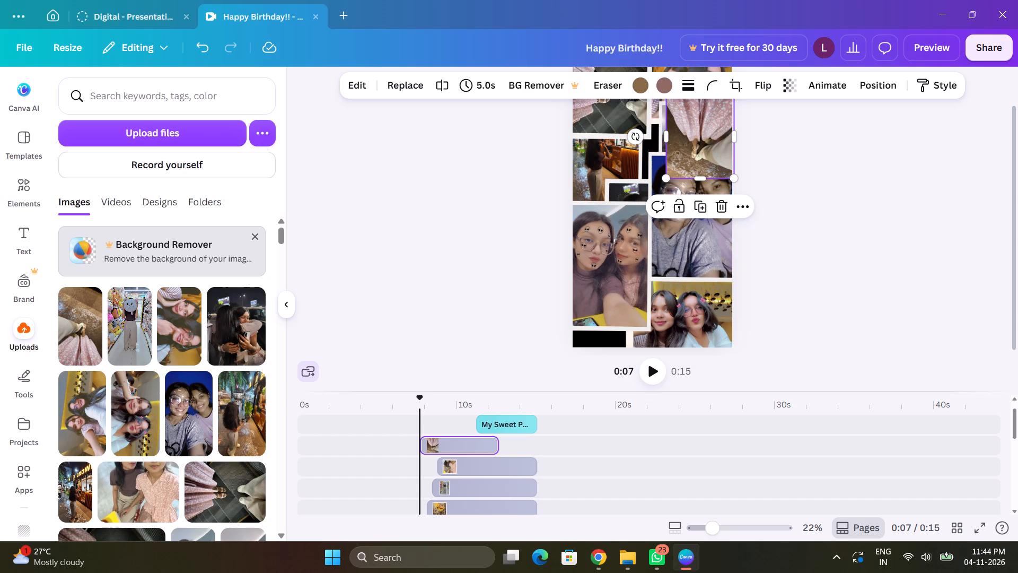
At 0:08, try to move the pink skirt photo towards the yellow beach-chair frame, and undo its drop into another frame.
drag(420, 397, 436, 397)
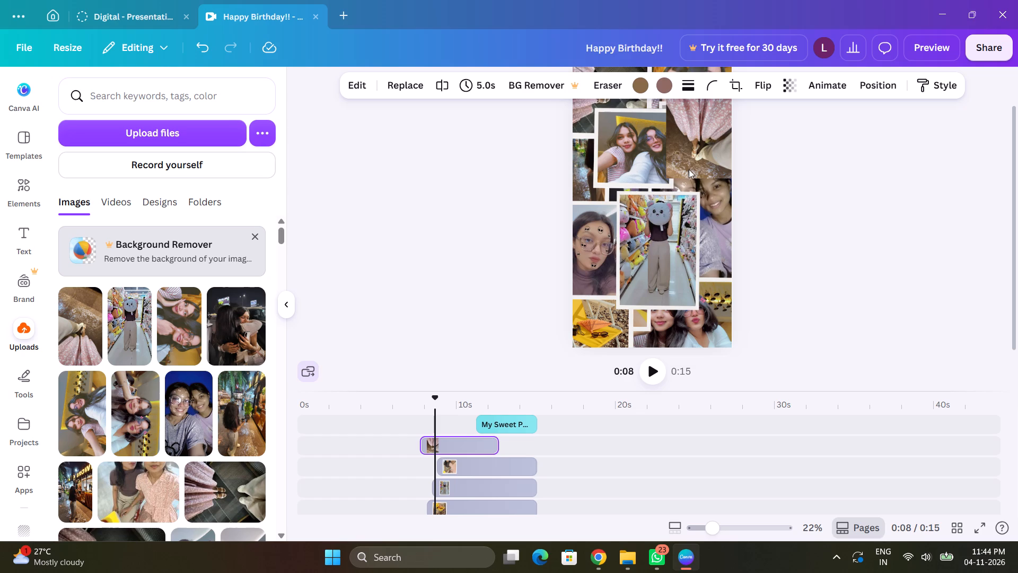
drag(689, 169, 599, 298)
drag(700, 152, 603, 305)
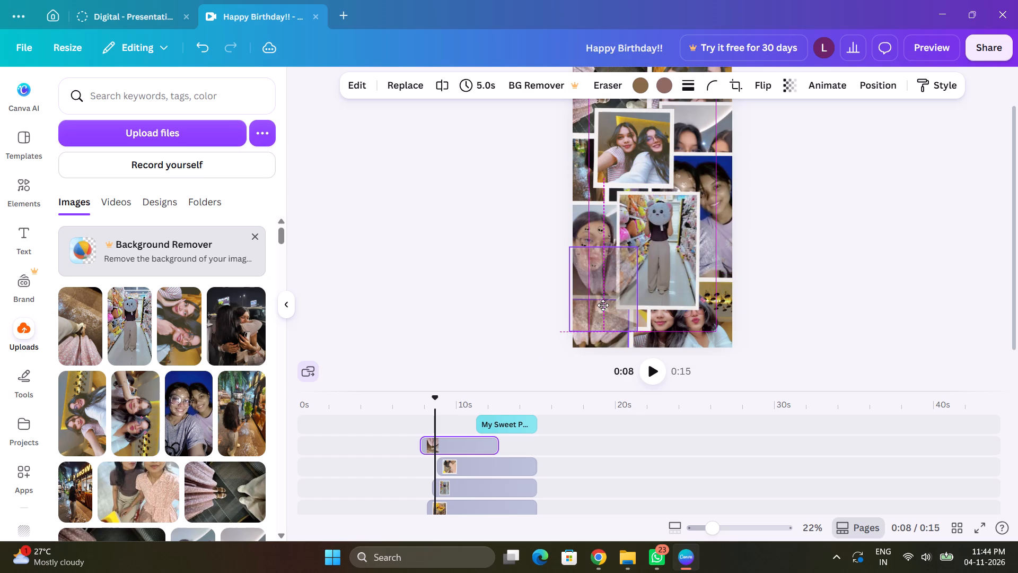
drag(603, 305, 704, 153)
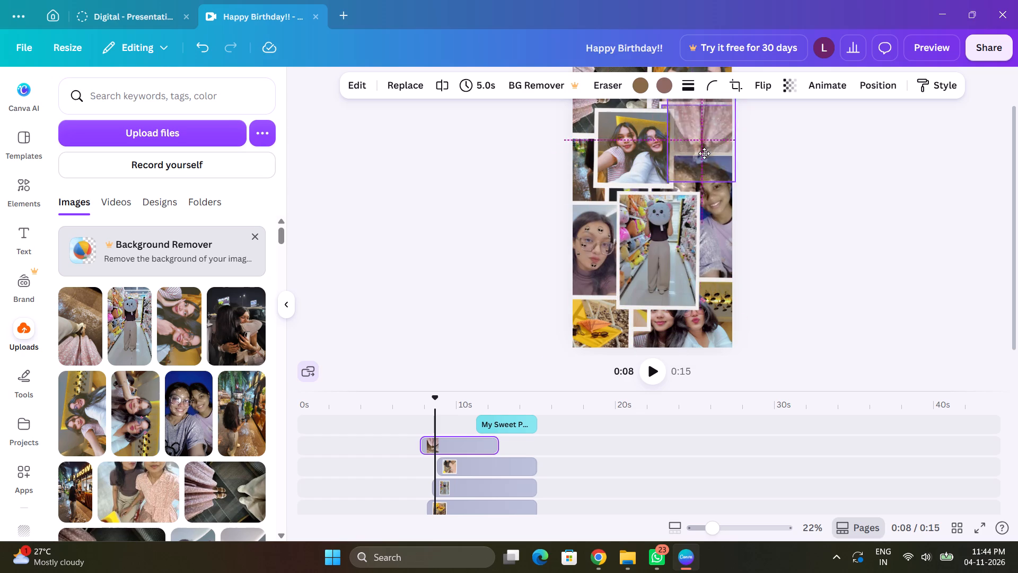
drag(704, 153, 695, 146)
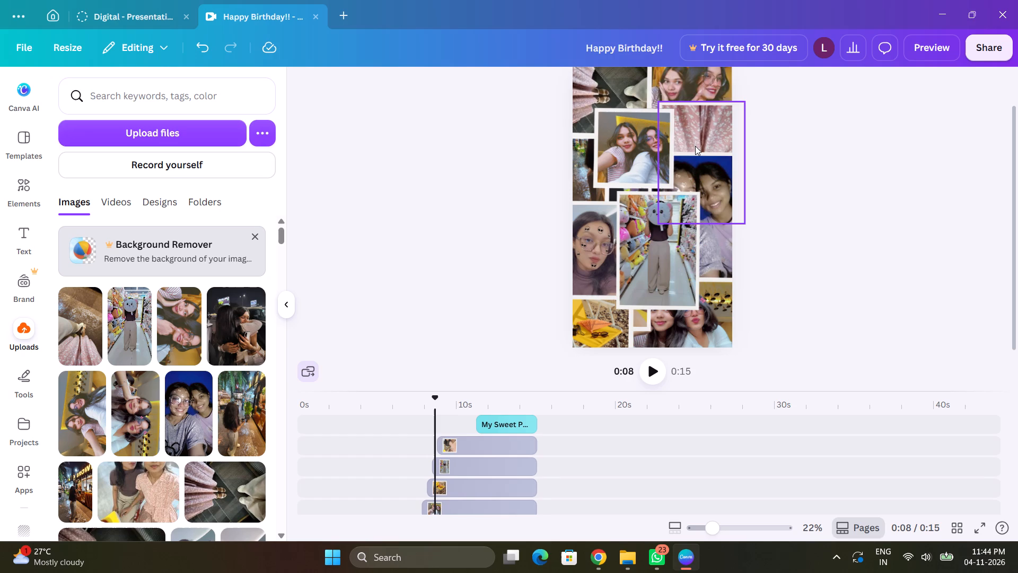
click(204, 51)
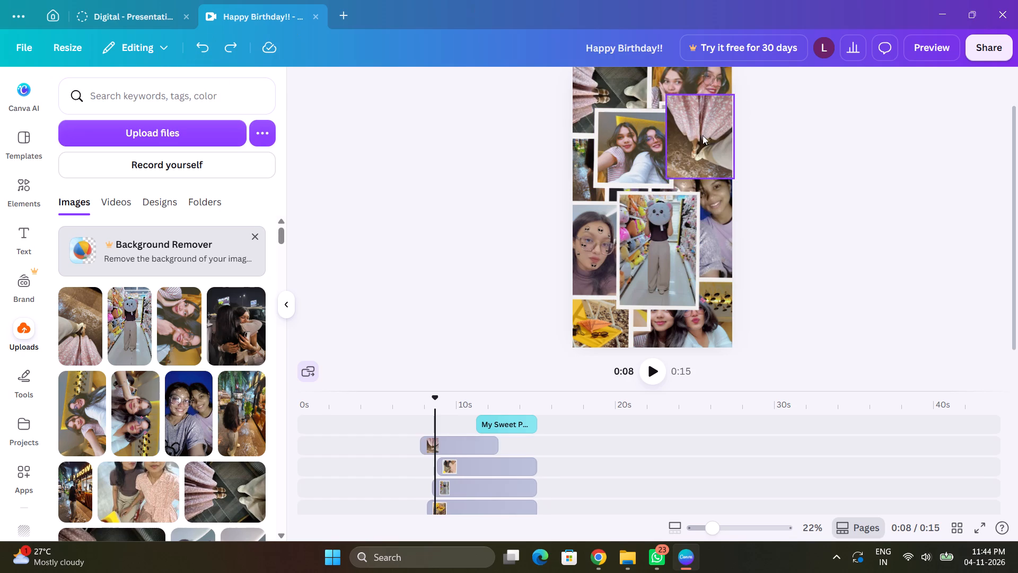
Scale the loose pink skirt photo down further, to roughly a third of the page width.
click(703, 135)
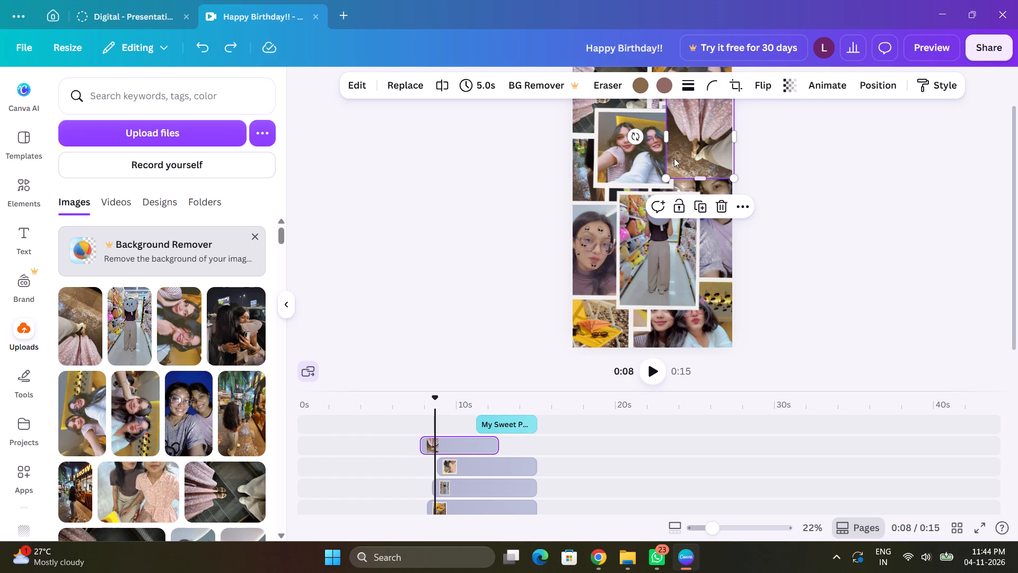
drag(669, 178, 675, 149)
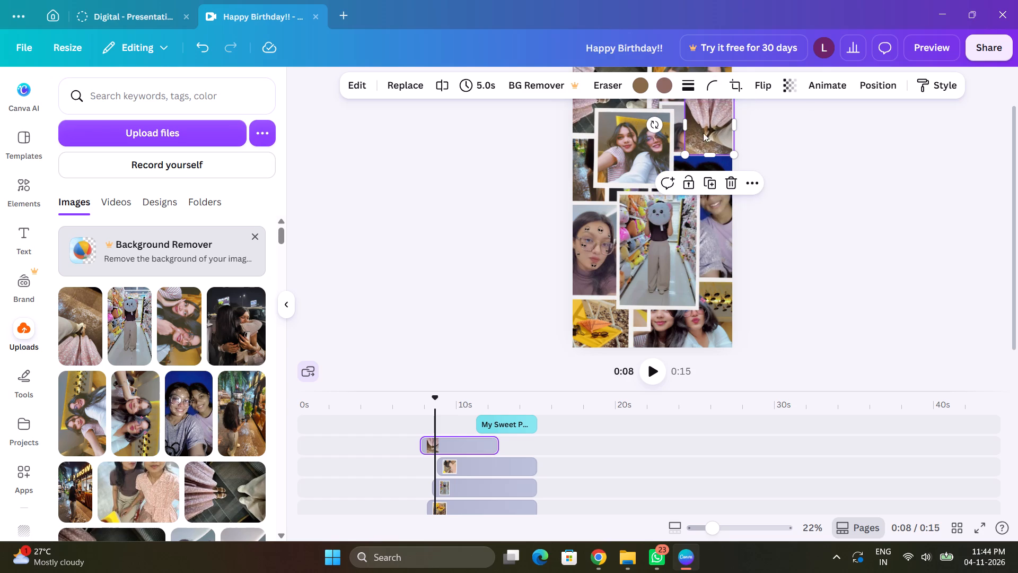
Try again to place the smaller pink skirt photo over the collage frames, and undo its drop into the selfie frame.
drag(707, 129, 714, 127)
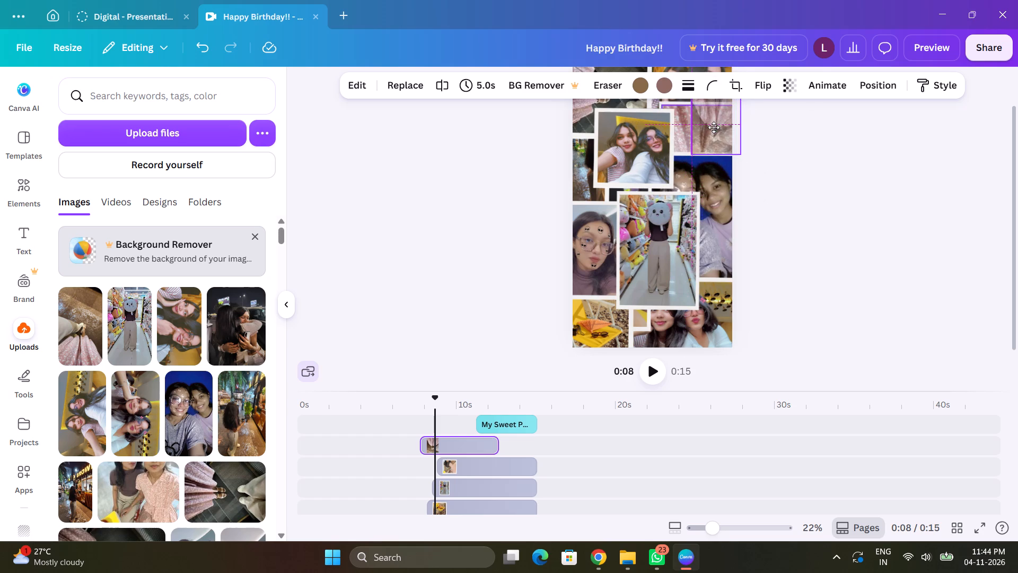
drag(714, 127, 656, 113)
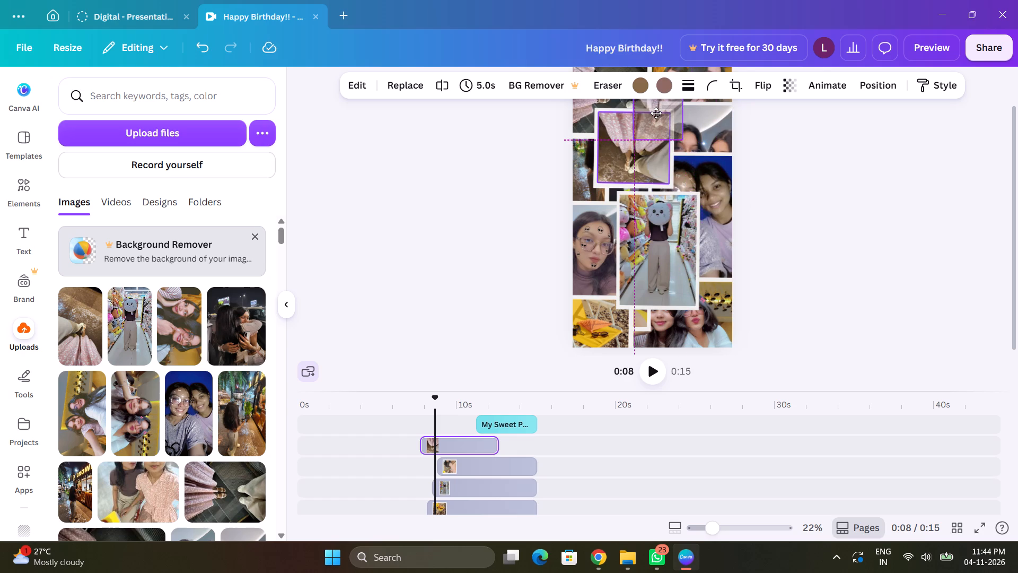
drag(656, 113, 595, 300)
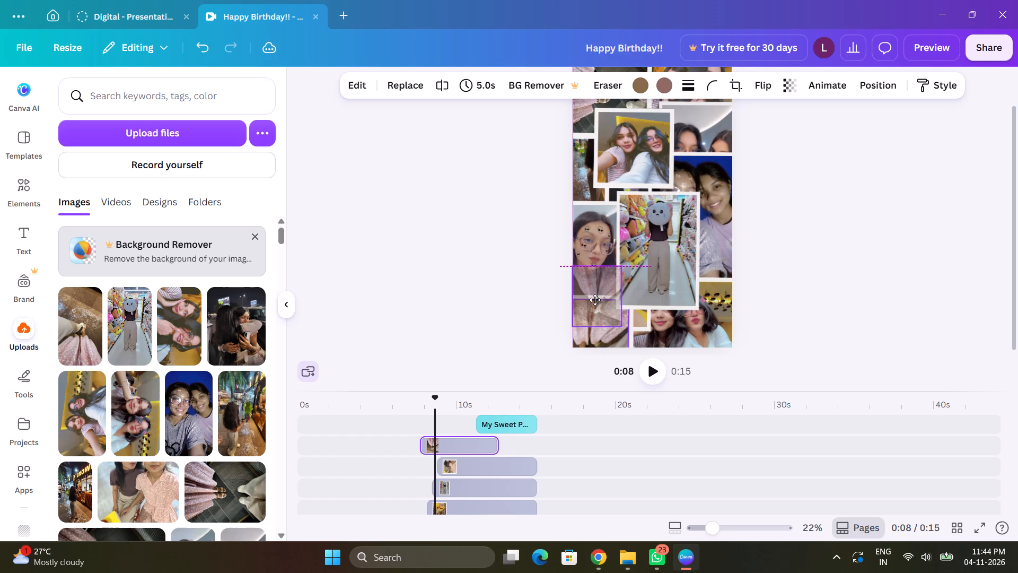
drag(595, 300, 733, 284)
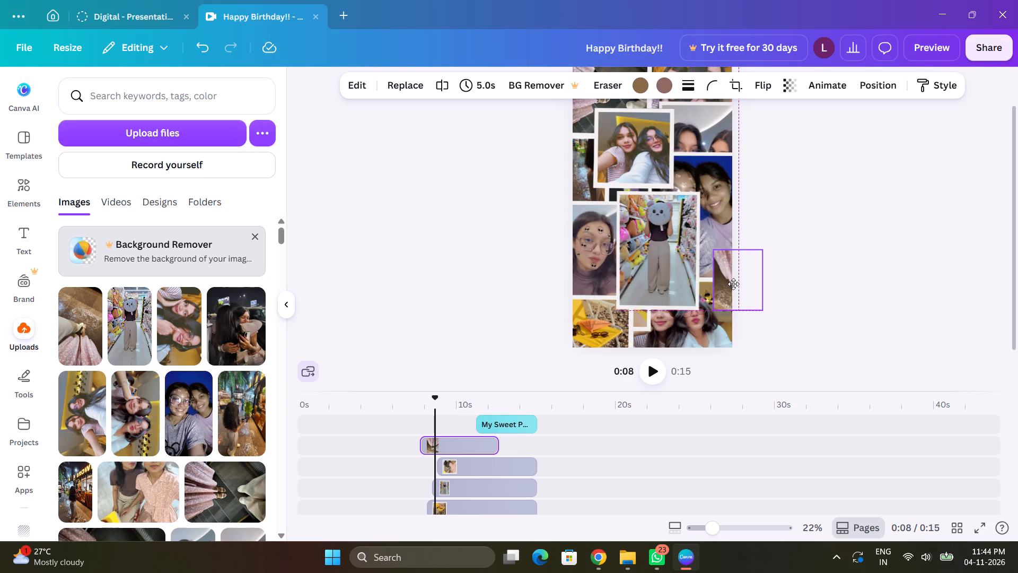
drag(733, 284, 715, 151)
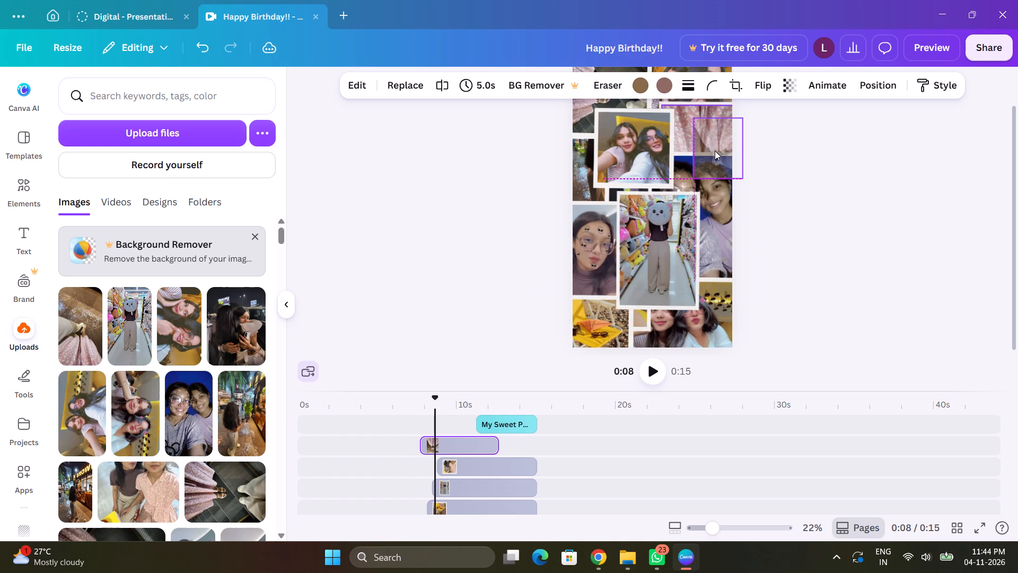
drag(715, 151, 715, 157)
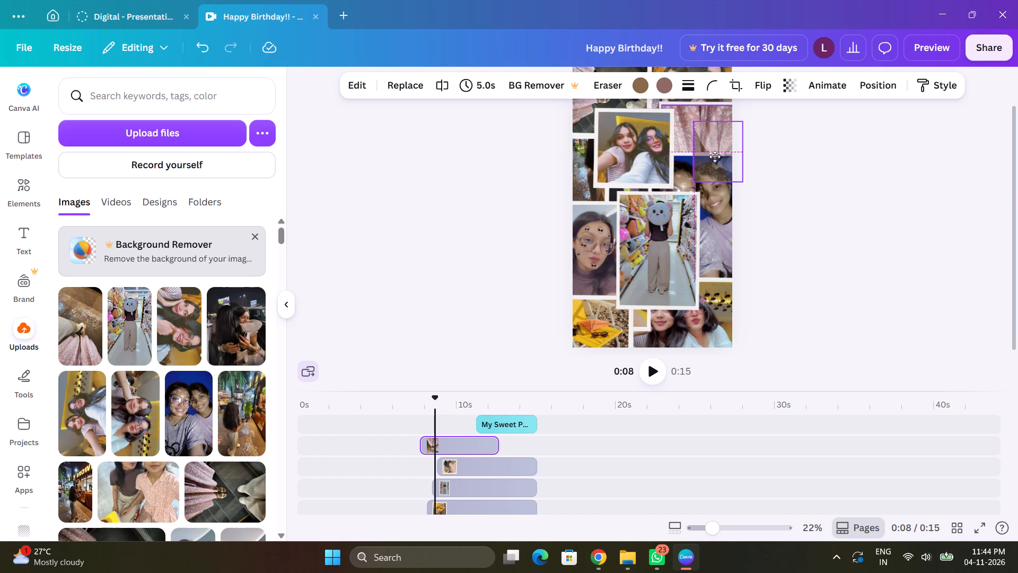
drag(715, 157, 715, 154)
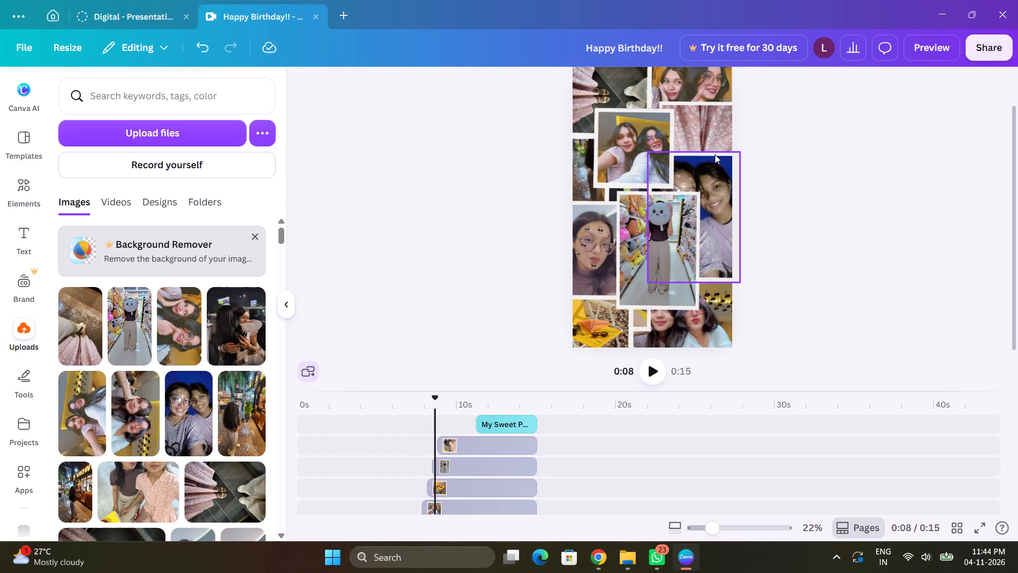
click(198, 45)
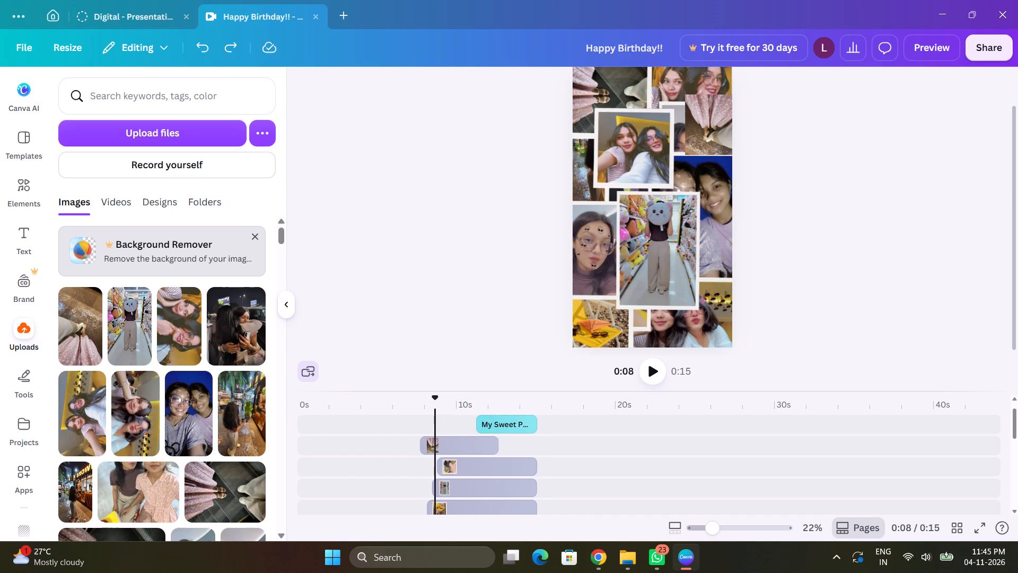
At 0:07, move the loose pink skirt photo to the gap between the middle collage frames and crop its top edge.
drag(434, 398, 417, 399)
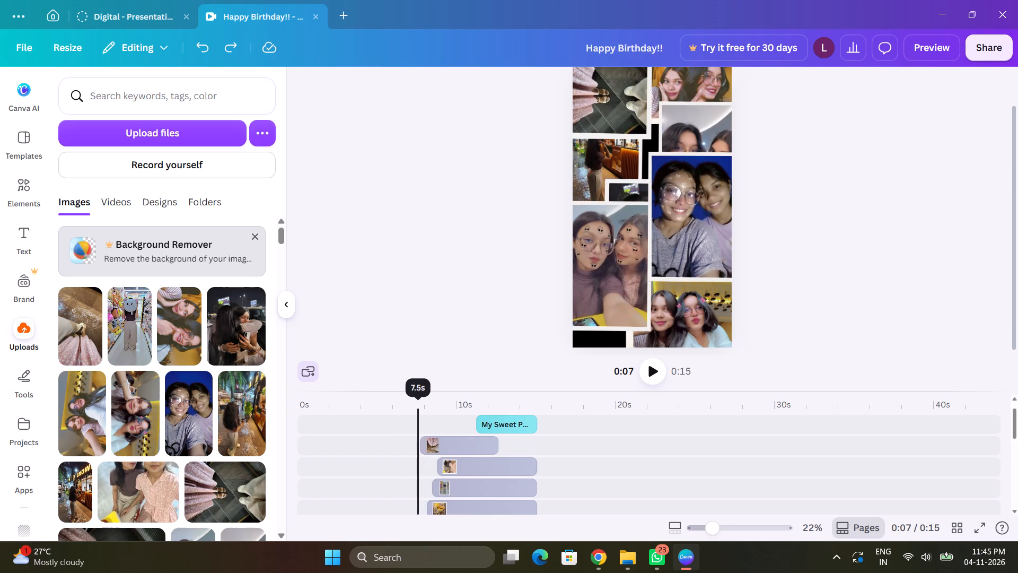
drag(417, 399, 420, 399)
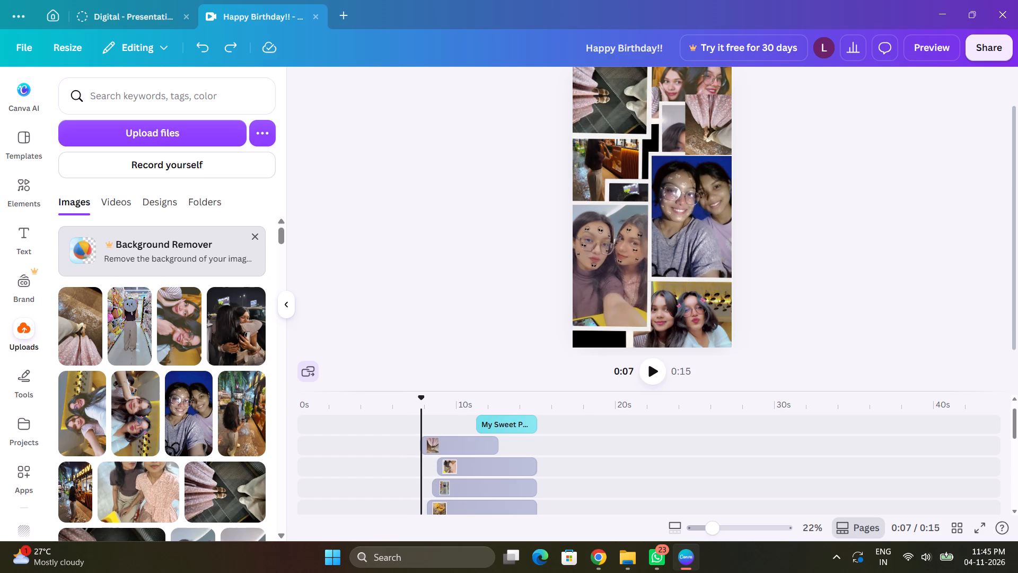
drag(709, 125, 666, 138)
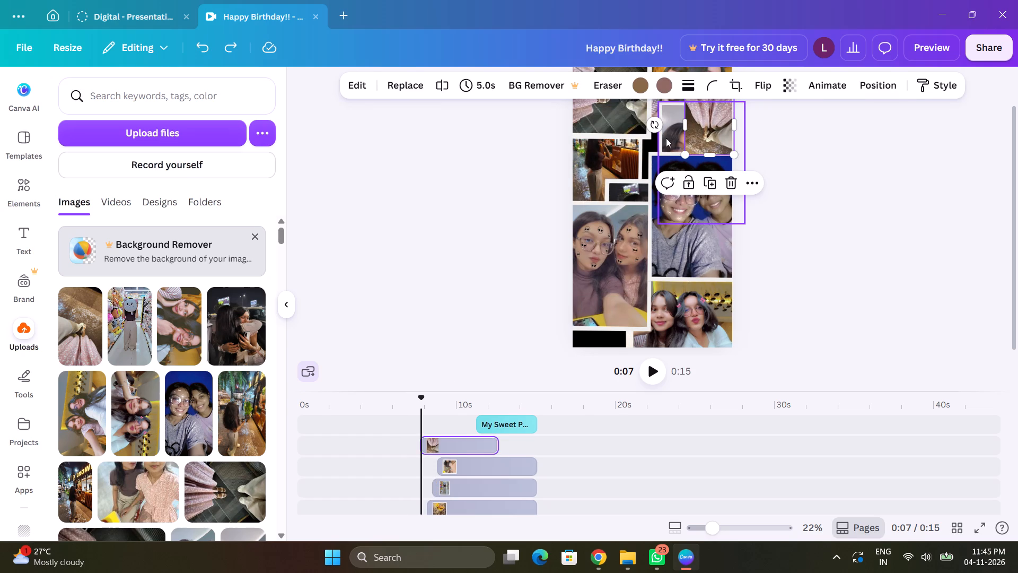
drag(666, 138, 663, 142)
drag(702, 131, 651, 145)
drag(658, 108, 658, 119)
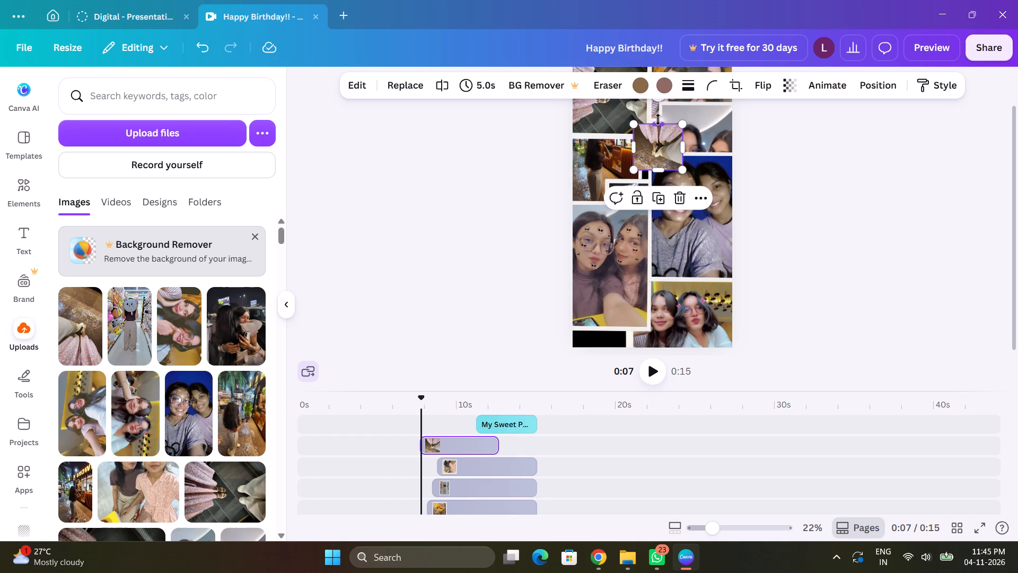
At about 8.8 s, drop the loose pink skirt photo into the yellow beach-chair frame, replacing its picture.
drag(422, 397, 438, 400)
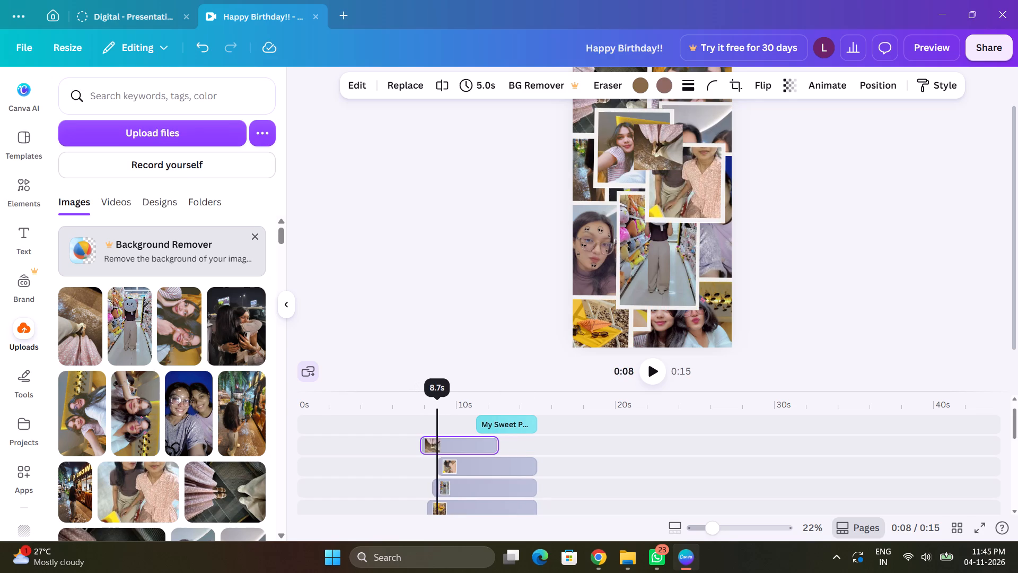
drag(438, 400, 440, 400)
drag(659, 154, 629, 207)
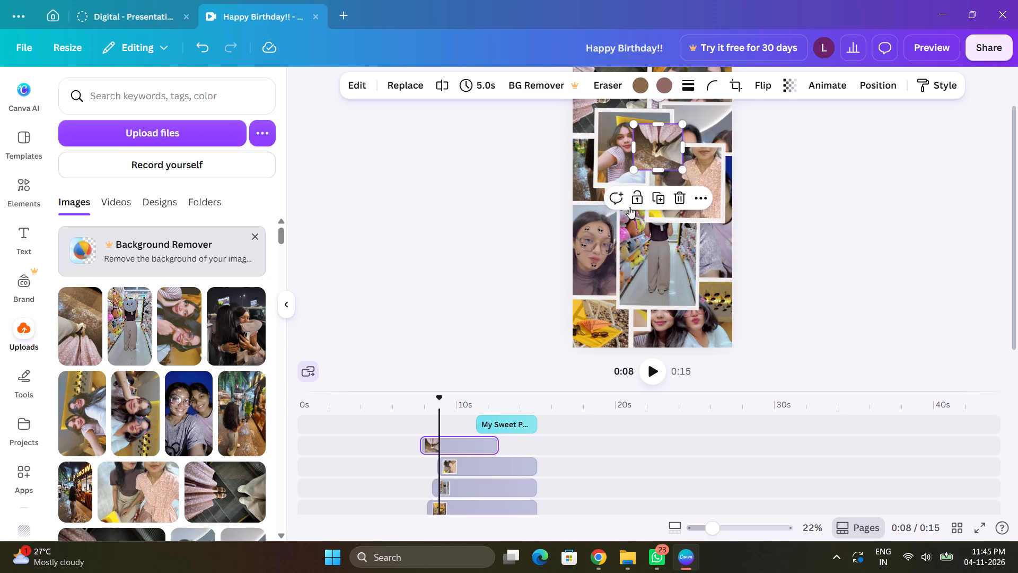
drag(629, 207, 601, 296)
drag(659, 144, 588, 307)
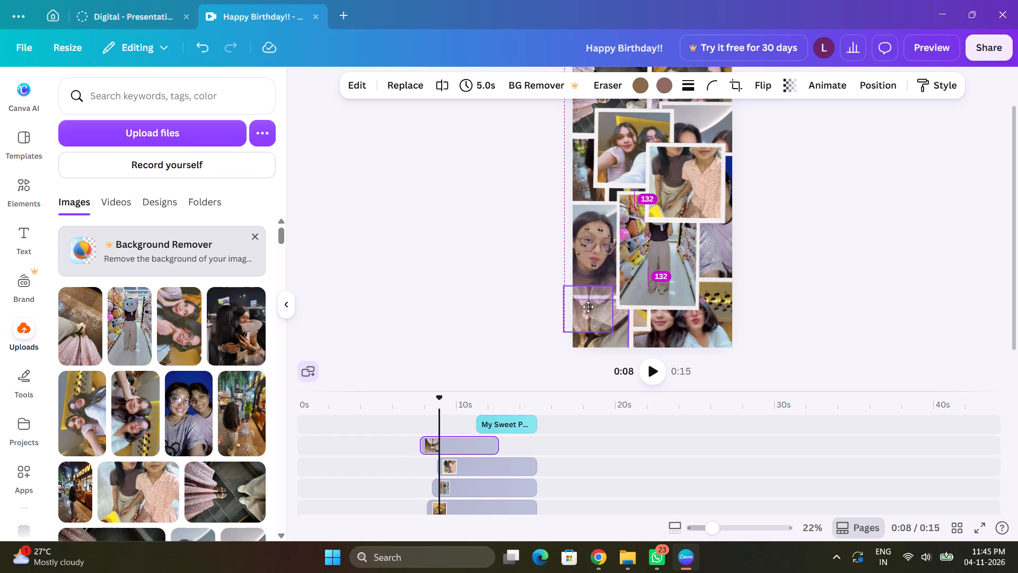
drag(588, 307, 588, 307)
click(925, 225)
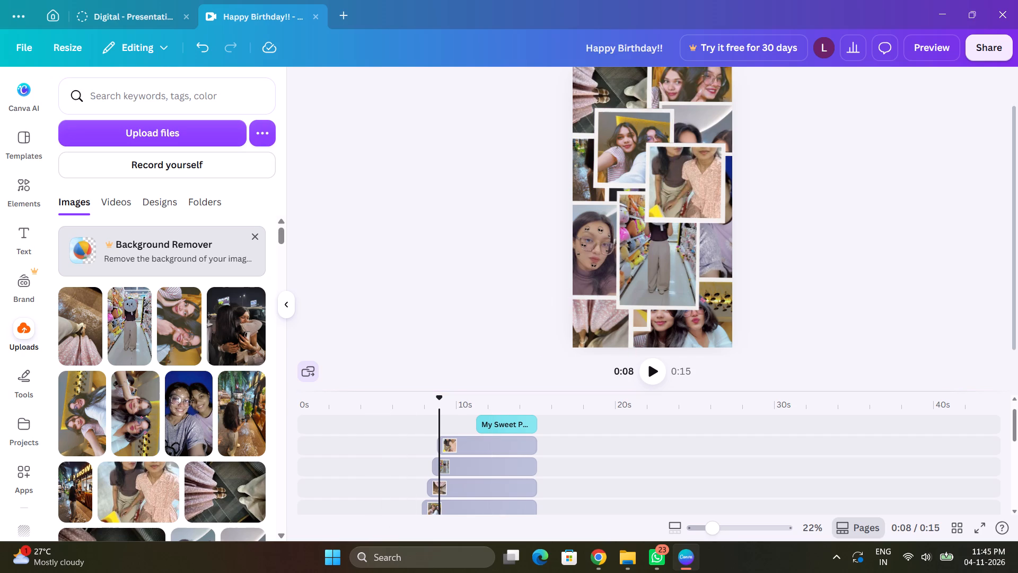
Play the video from about 0:02 to the end to review the photo sequence.
drag(440, 400, 343, 401)
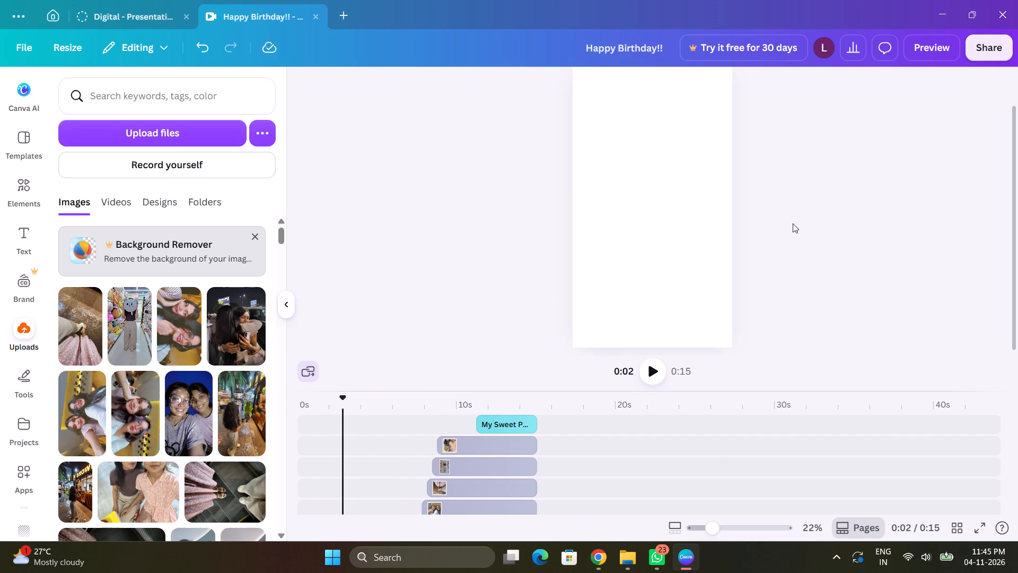
scroll(793, 223, down, 1)
click(655, 374)
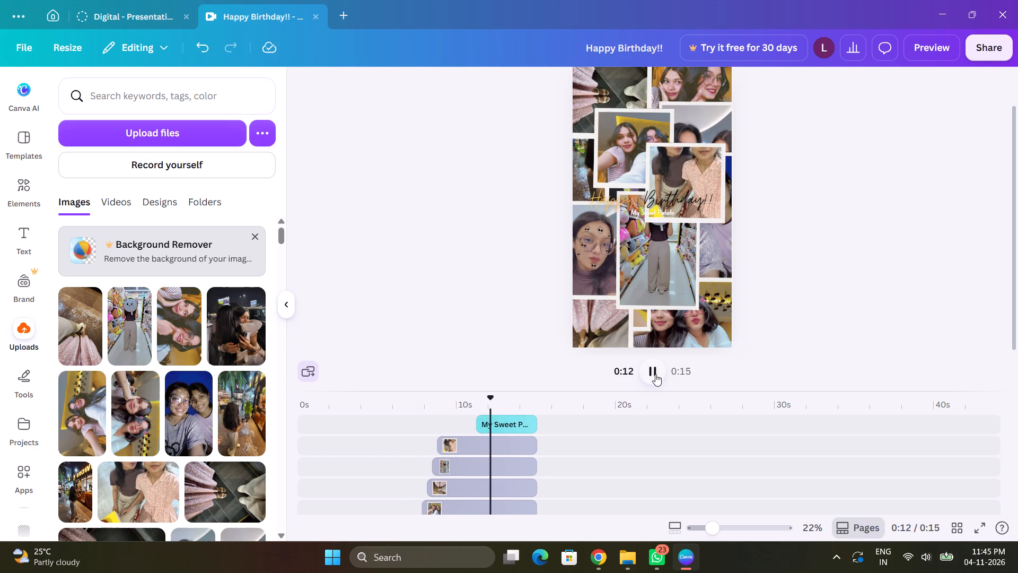
scroll(870, 253, down, 1)
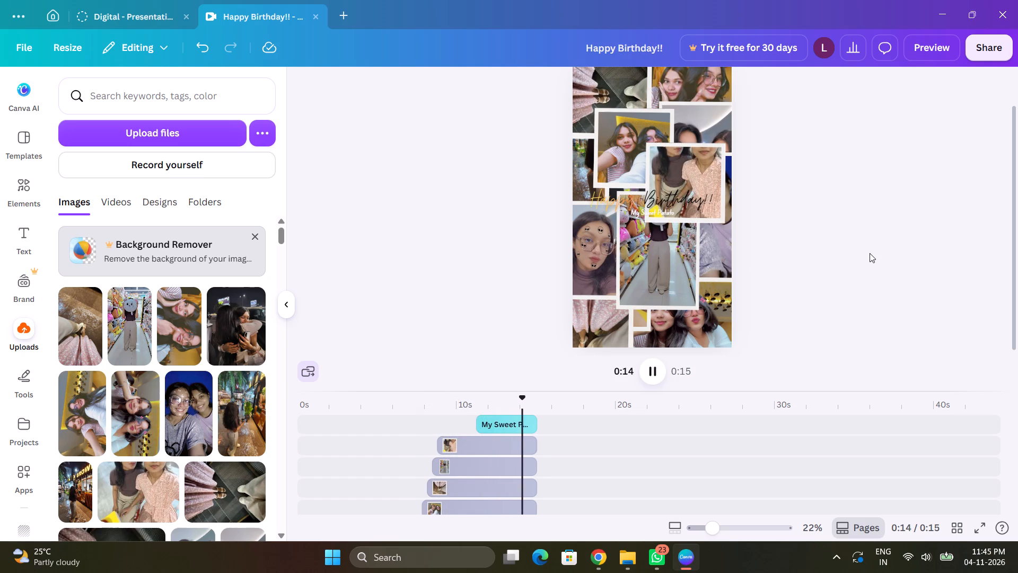
scroll(870, 253, down, 3)
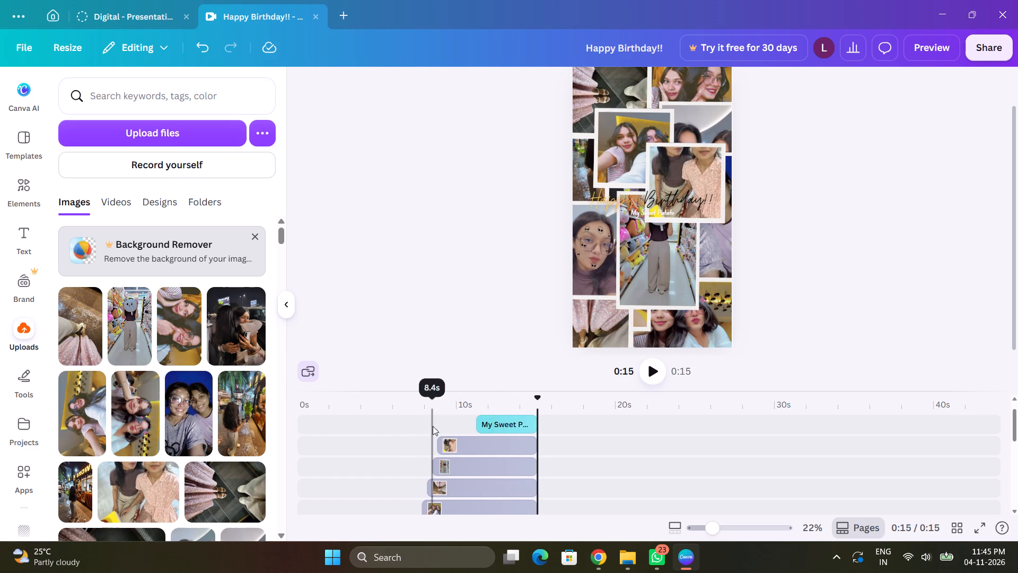
Select the lowest photo clip, the night-time shopfront picture, at about 0:05 and look at its timing setting.
scroll(370, 483, down, 4)
scroll(370, 483, up, 1)
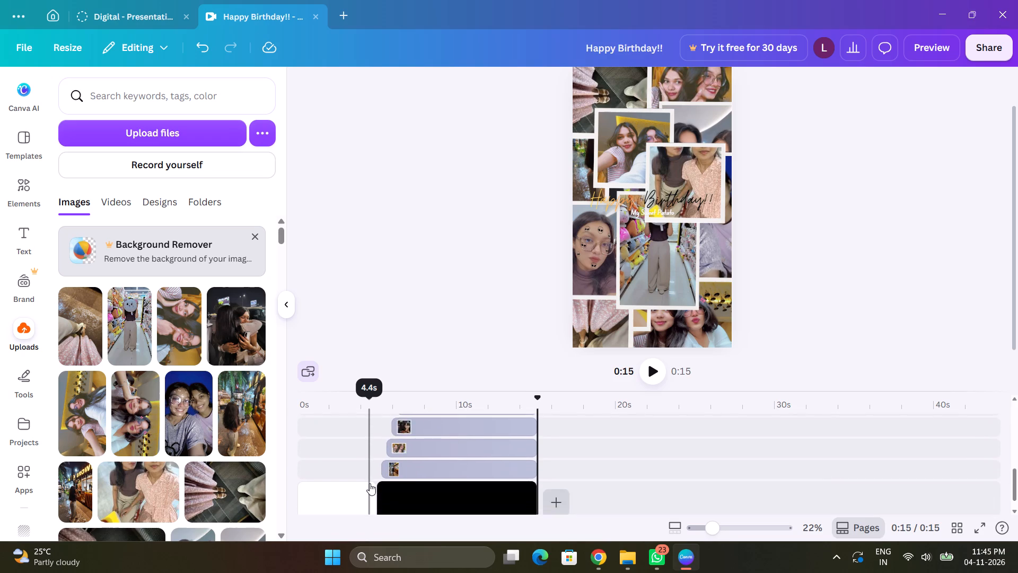
scroll(370, 483, up, 2)
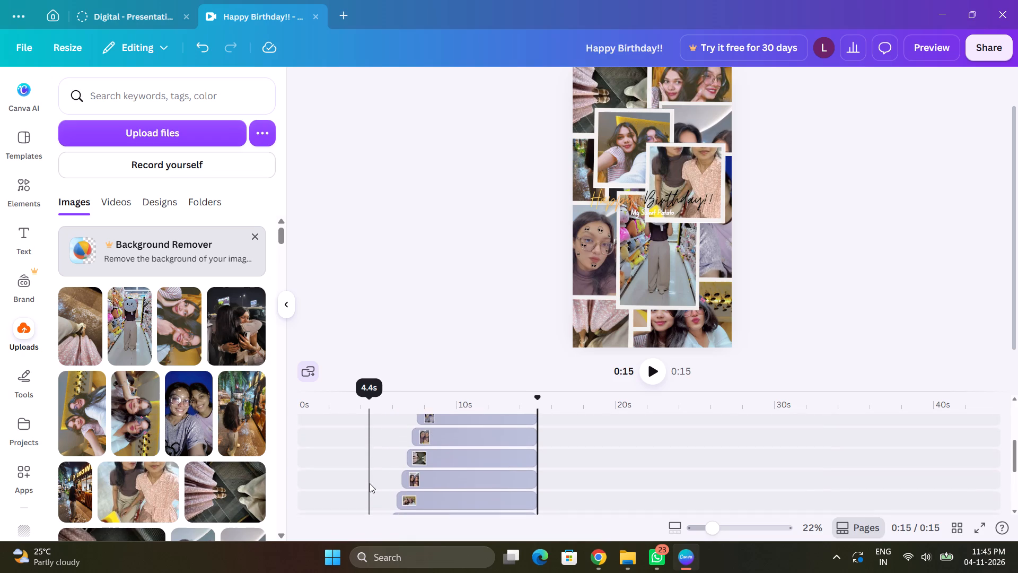
scroll(370, 483, up, 1)
scroll(370, 483, down, 1)
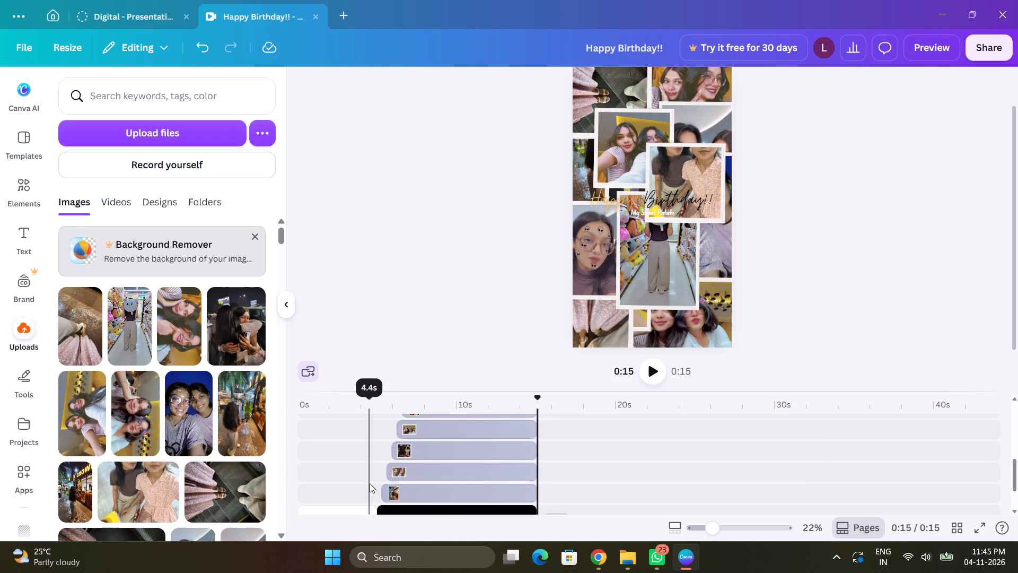
click(427, 489)
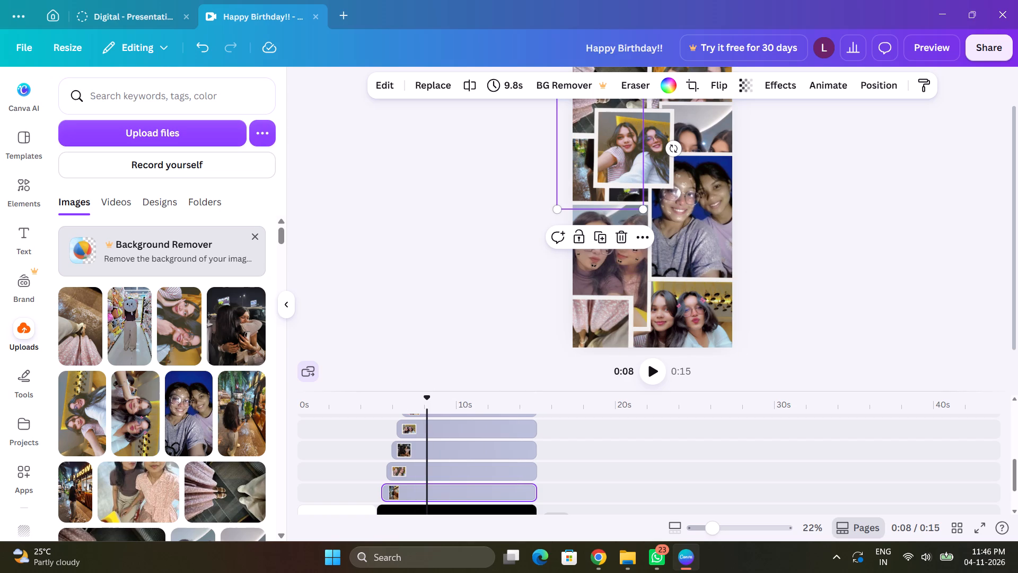
drag(427, 398, 386, 403)
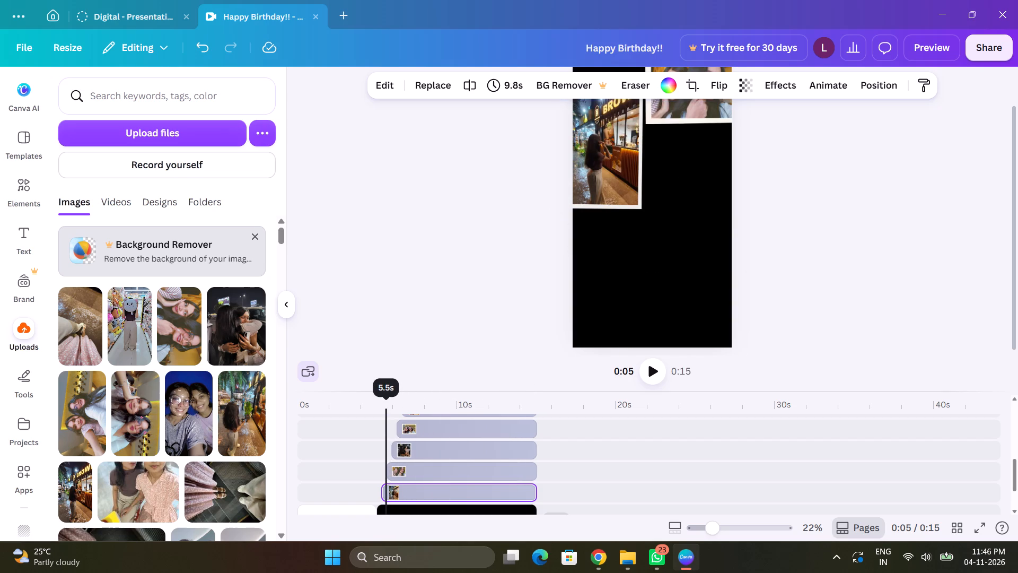
drag(386, 403, 385, 404)
scroll(846, 190, up, 1)
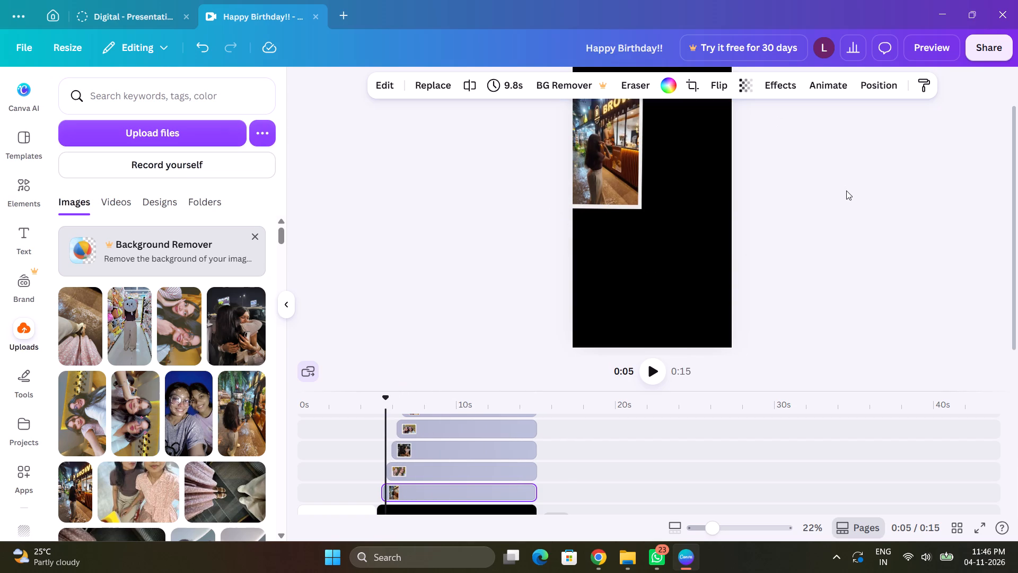
scroll(846, 190, up, 1)
click(610, 188)
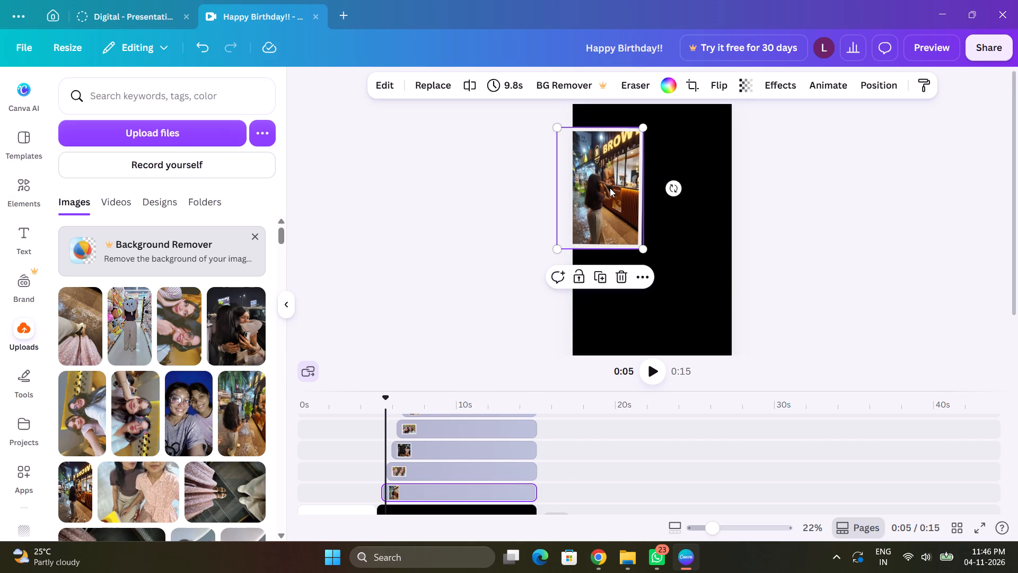
click(516, 89)
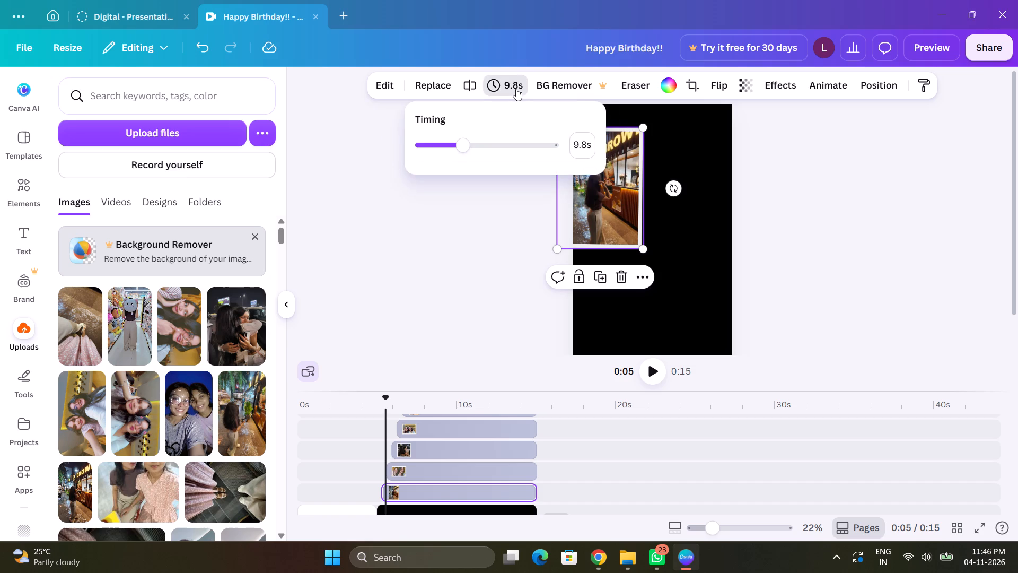
click(498, 231)
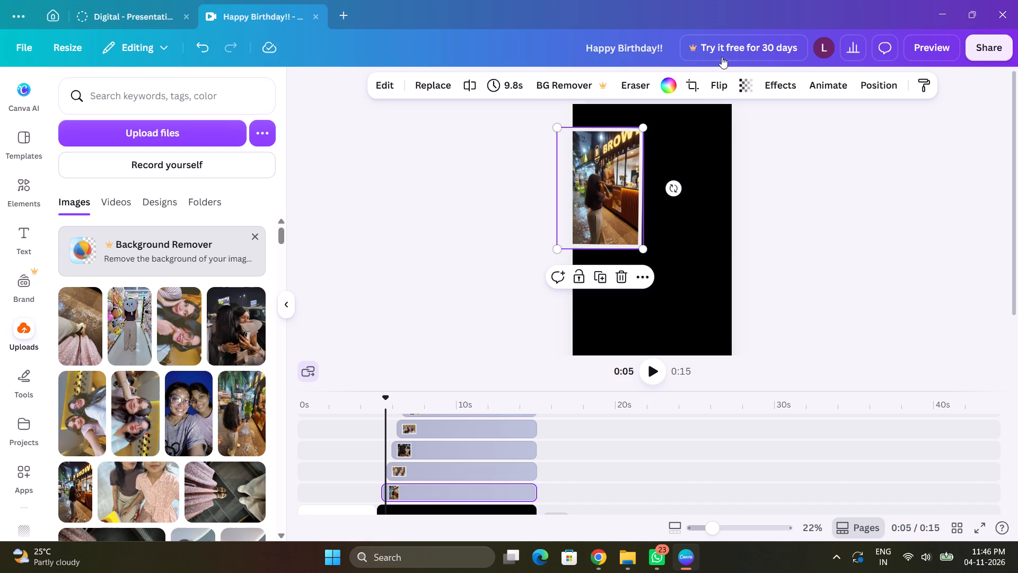
Apply the Blur animation to the night-time shopfront photo.
click(836, 90)
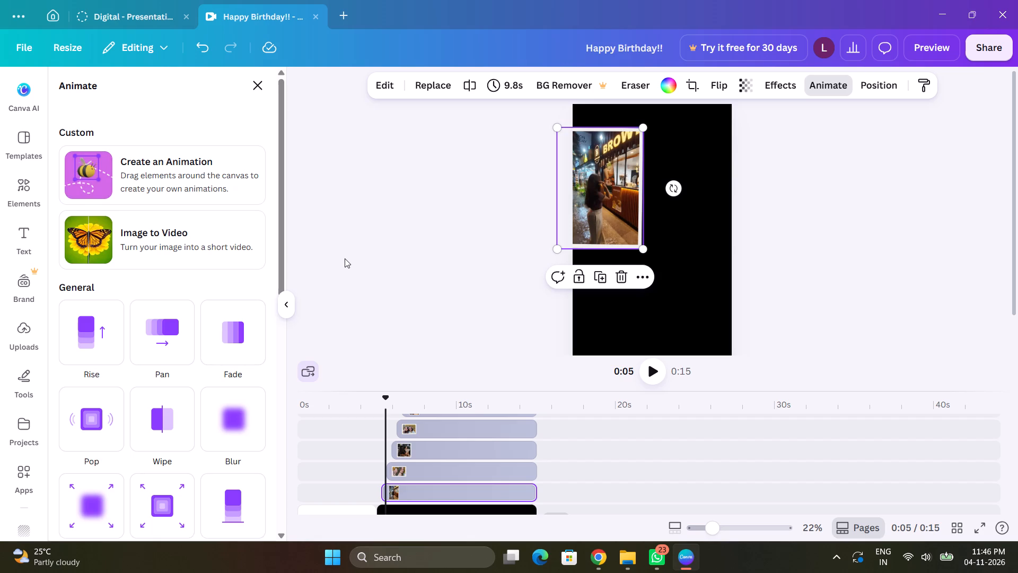
scroll(345, 258, down, 1)
scroll(387, 267, up, 1)
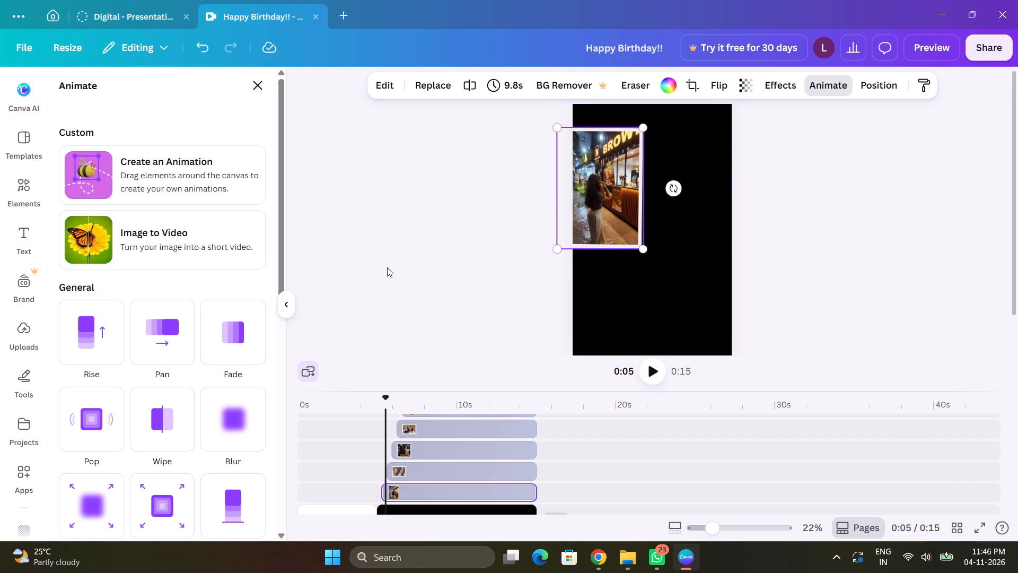
click(253, 414)
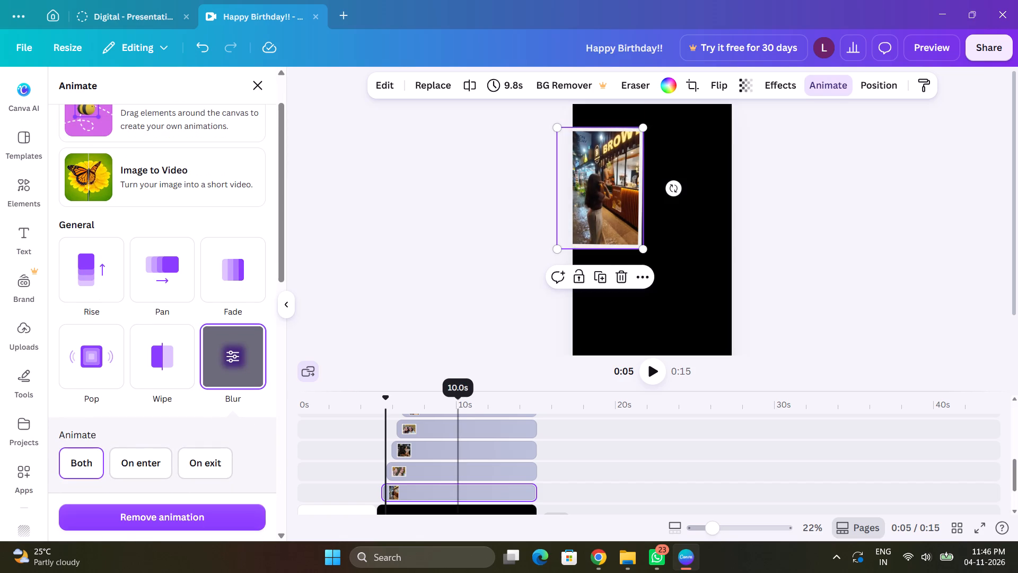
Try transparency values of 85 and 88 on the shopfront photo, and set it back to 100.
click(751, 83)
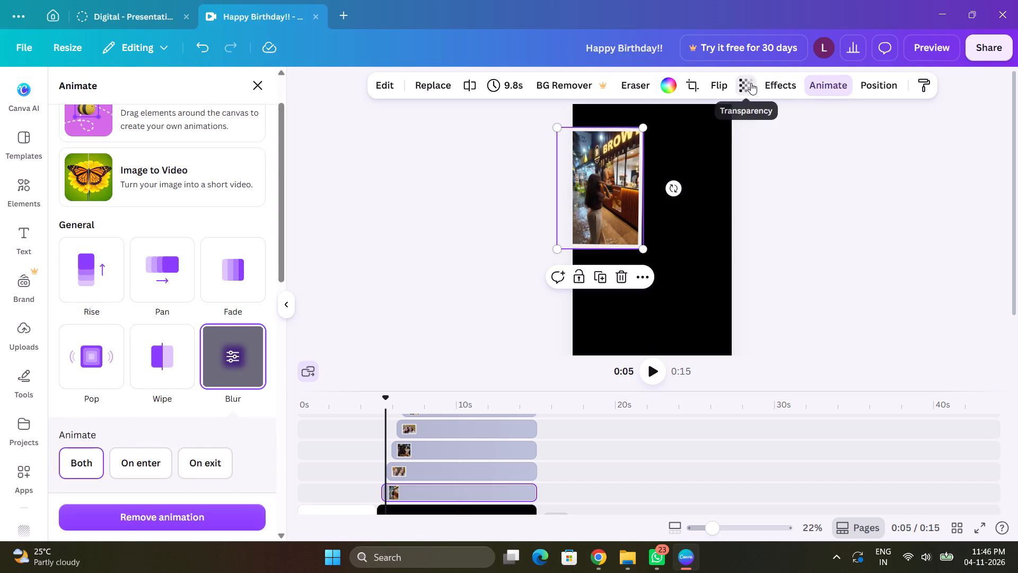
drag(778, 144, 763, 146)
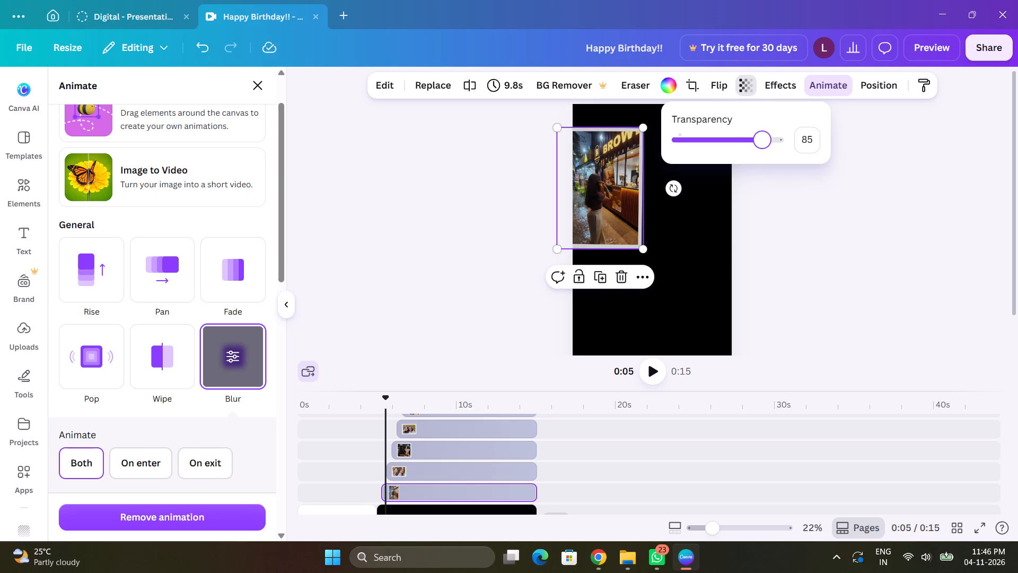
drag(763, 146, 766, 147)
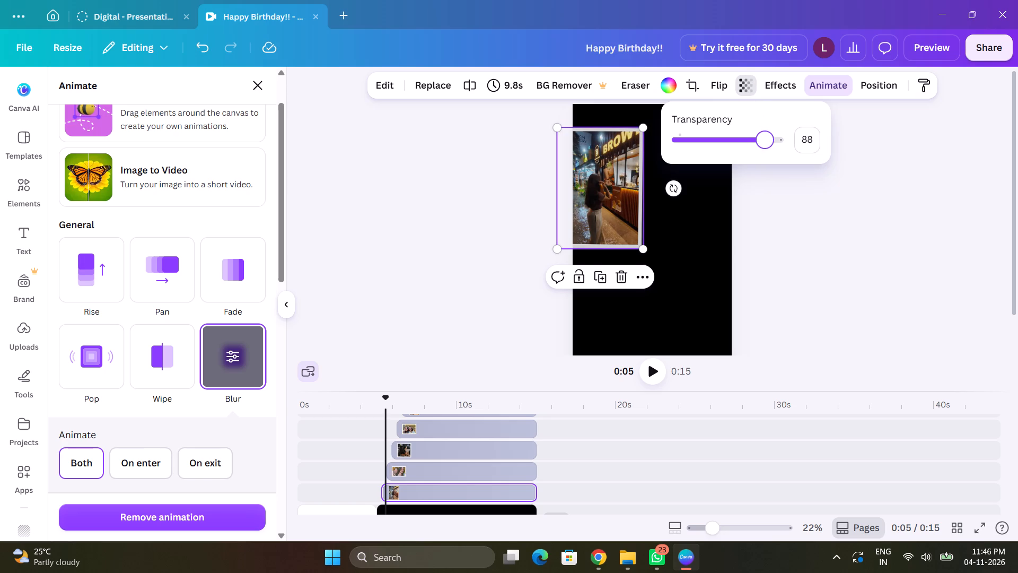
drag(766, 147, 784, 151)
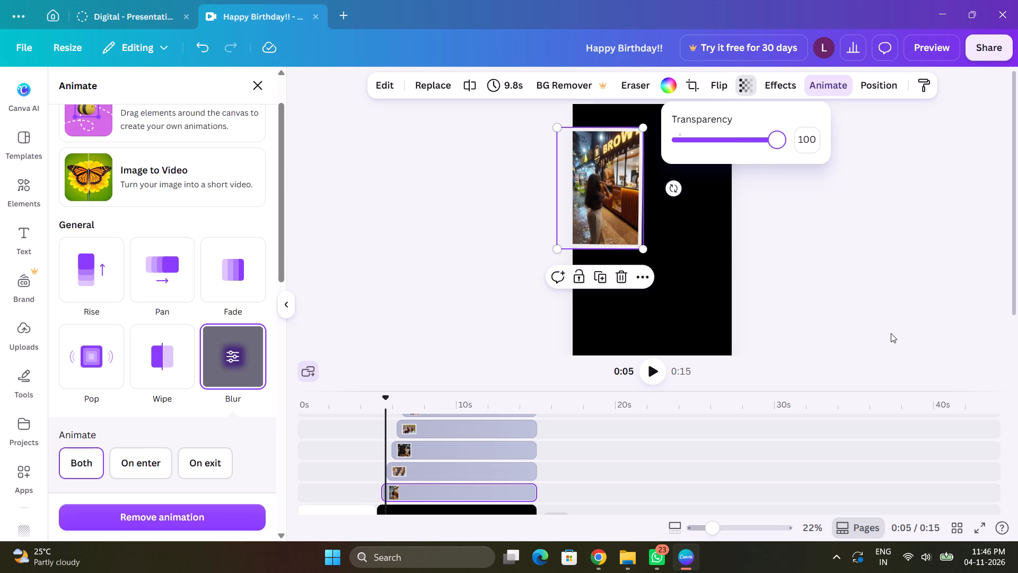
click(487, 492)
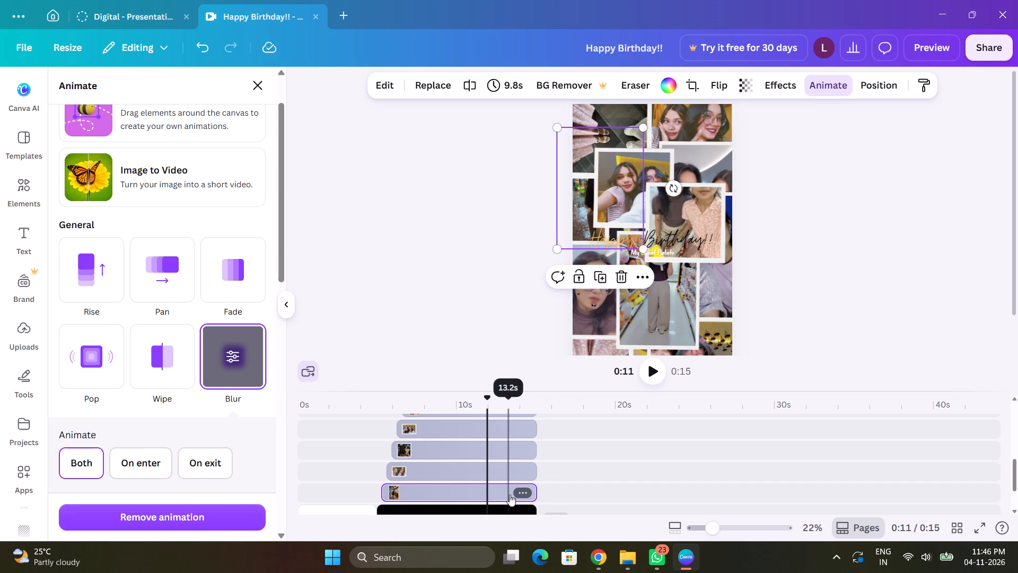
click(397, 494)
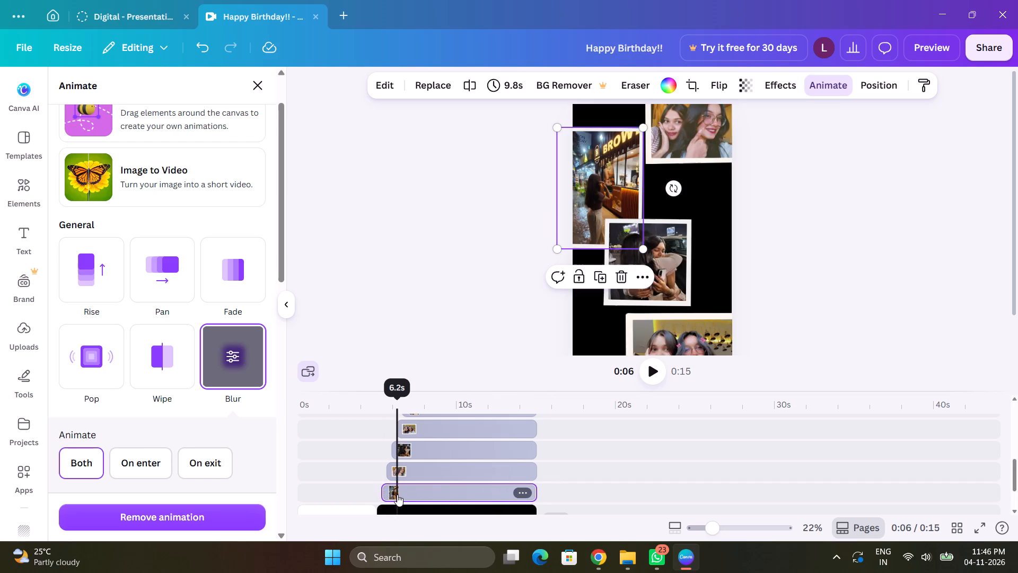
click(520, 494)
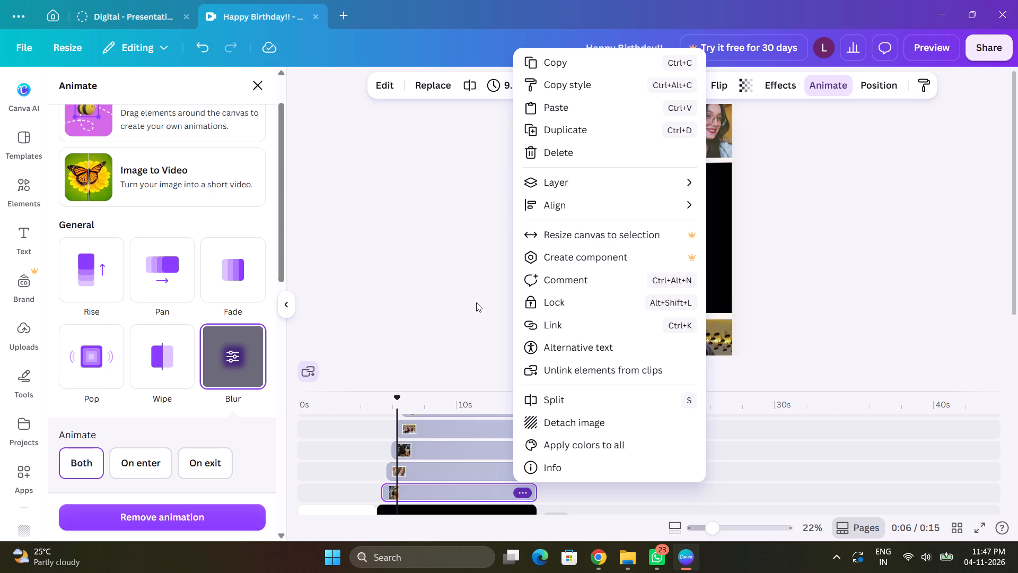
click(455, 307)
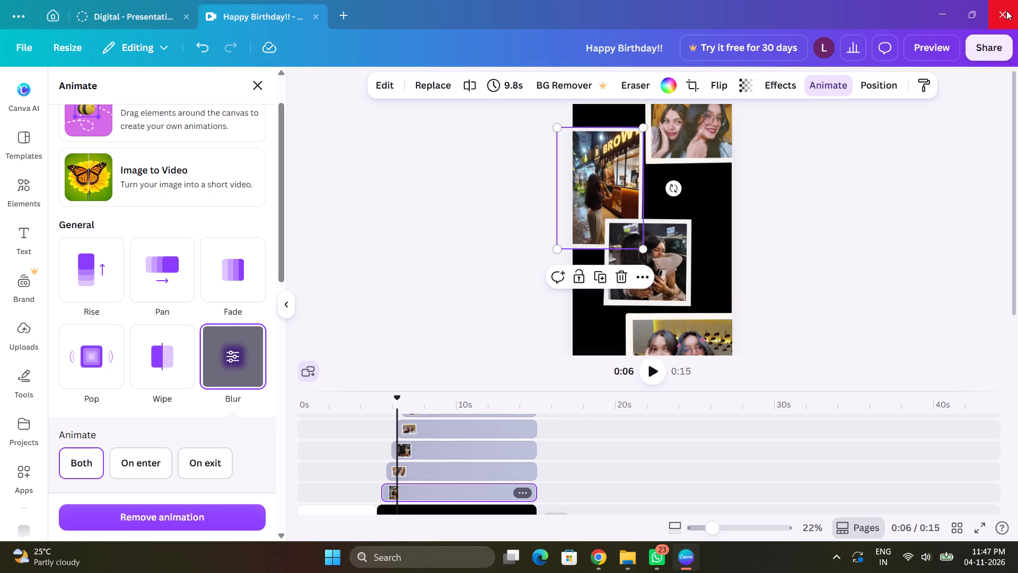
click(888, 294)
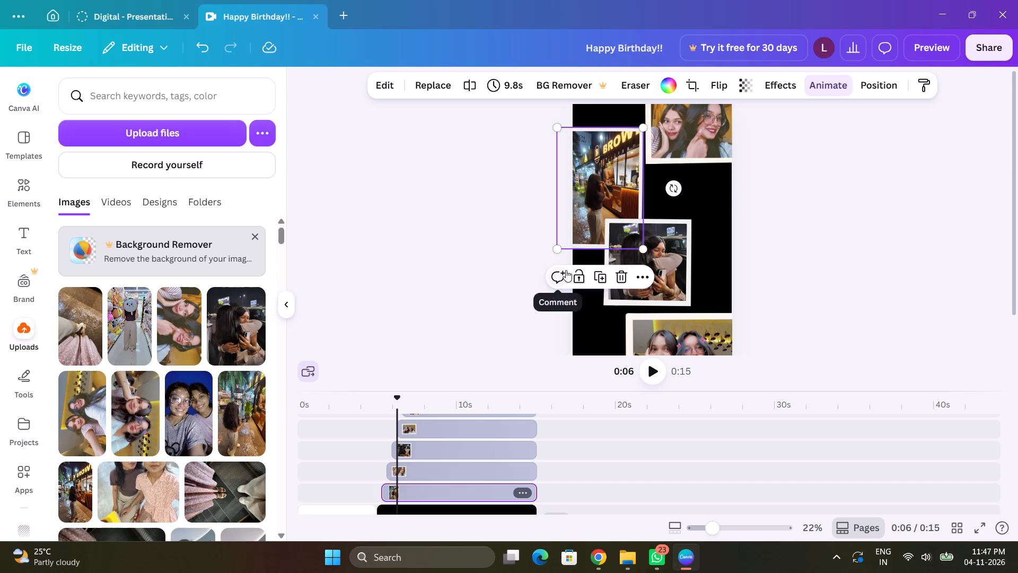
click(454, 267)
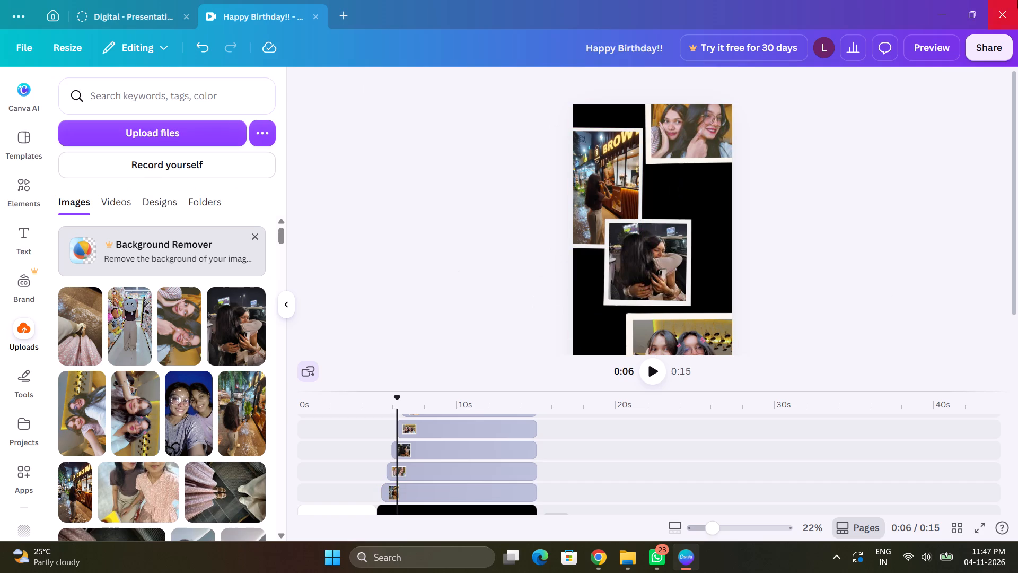